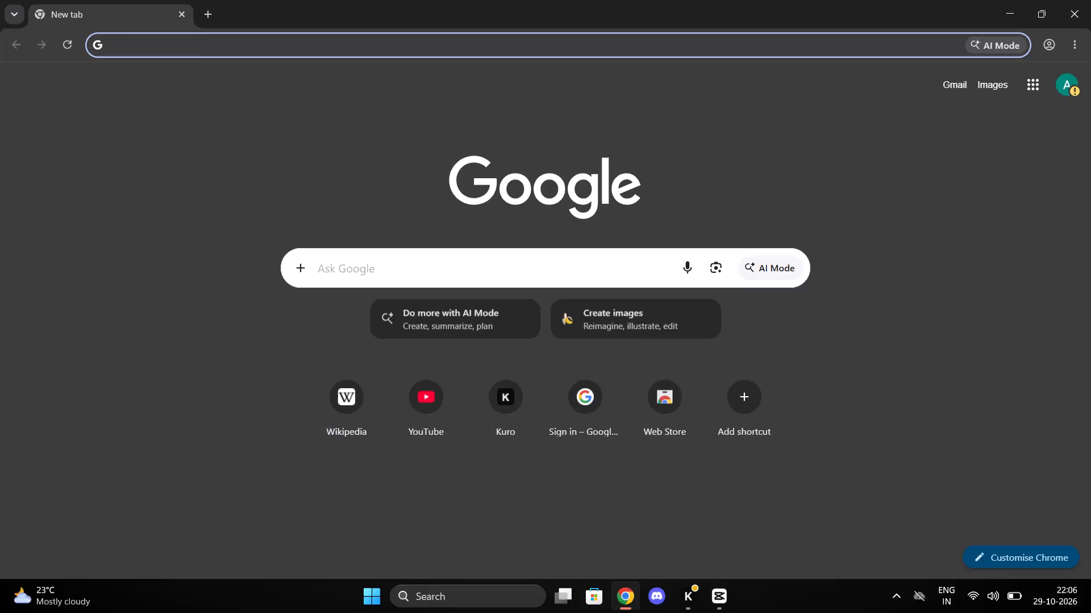
Switch to CapCut and shift the michael-removebg-preview.png clip on its track to start at about 3 seconds.
{"action": "left_click", "coordinate": [195, 49]}
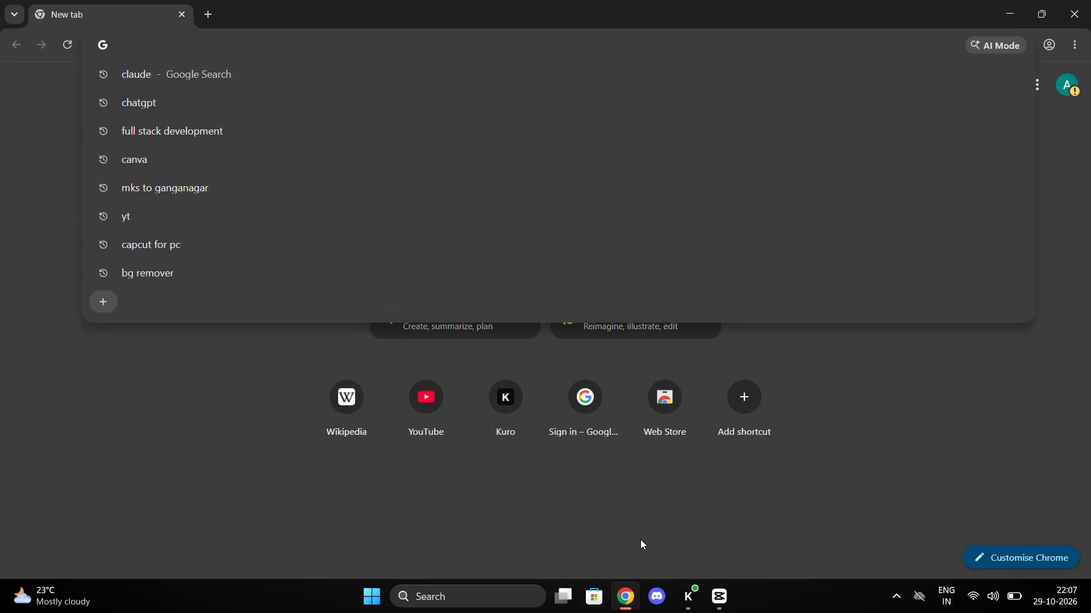
{"action": "left_click", "coordinate": [716, 598]}
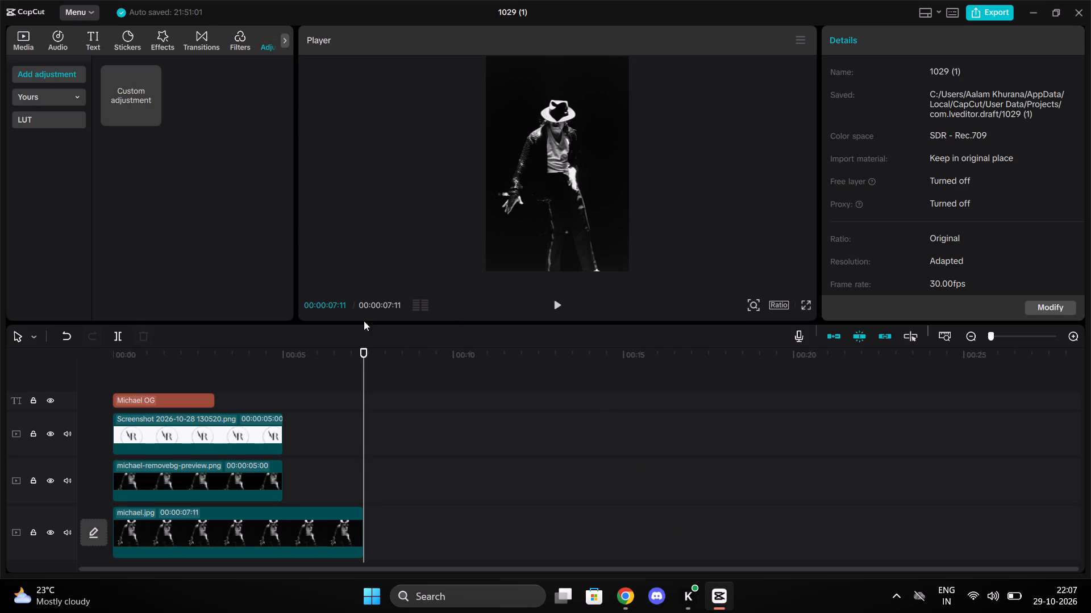
{"action": "left_click", "coordinate": [35, 42]}
{"action": "left_click", "coordinate": [23, 45]}
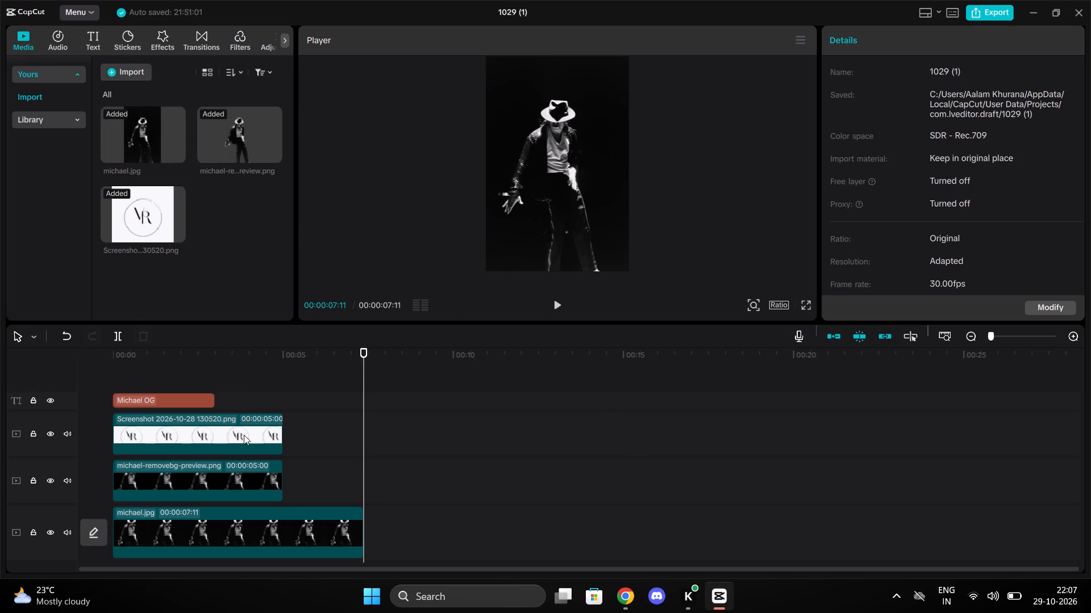
{"action": "left_click_drag", "start_coordinate": [248, 475], "coordinate": [352, 482]}
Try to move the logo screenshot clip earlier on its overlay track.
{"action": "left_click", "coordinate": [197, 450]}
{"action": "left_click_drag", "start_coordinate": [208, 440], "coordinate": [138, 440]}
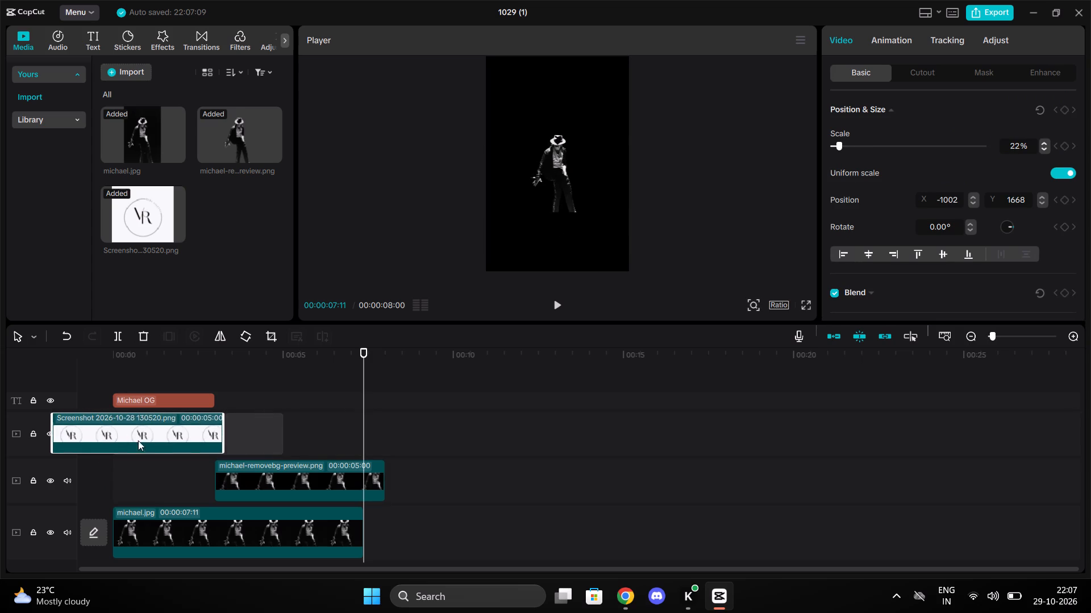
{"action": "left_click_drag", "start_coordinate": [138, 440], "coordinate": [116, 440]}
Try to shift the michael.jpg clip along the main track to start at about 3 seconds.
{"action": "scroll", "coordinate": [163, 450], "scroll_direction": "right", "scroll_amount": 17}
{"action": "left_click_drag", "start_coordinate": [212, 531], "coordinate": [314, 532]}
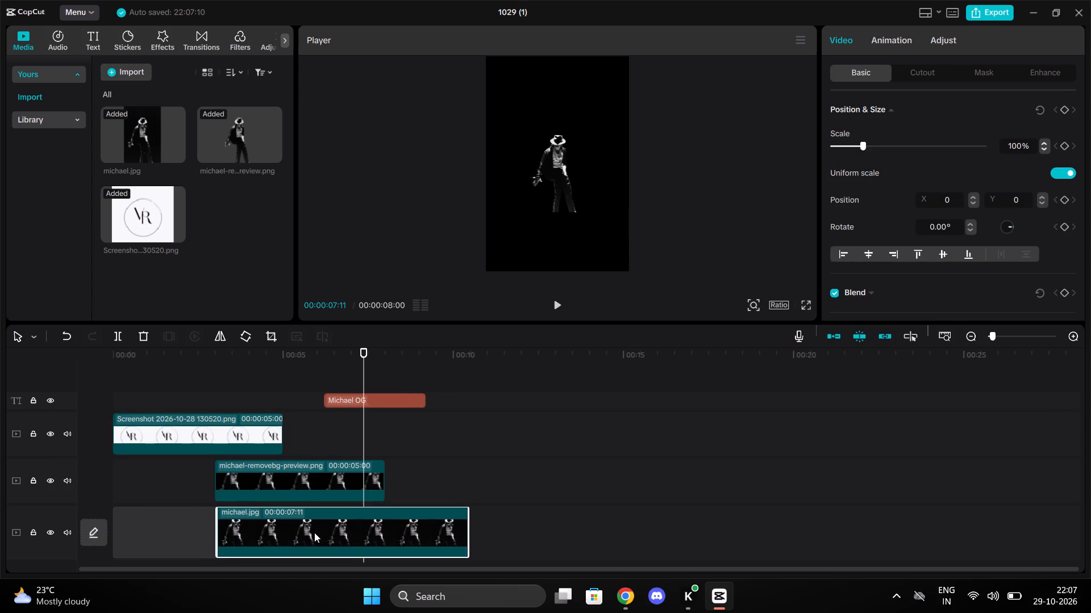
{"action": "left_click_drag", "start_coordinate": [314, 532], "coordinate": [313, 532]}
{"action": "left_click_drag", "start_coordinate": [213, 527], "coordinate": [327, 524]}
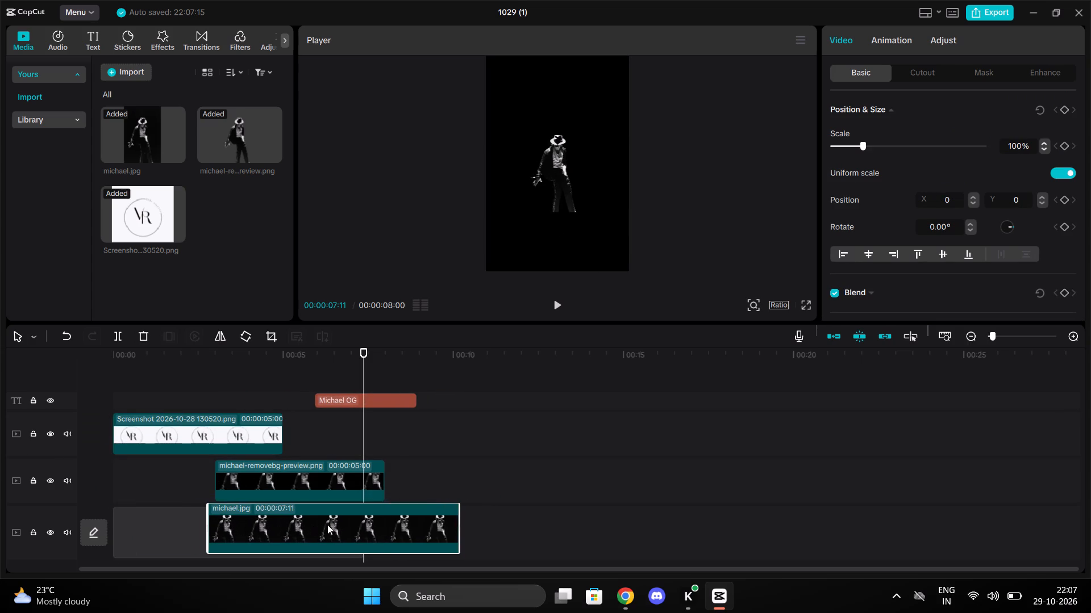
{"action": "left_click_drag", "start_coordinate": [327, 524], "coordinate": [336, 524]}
Move the logo screenshot clip onto the main track at 0 seconds, ahead of the michael.jpg clip.
{"action": "left_click_drag", "start_coordinate": [198, 436], "coordinate": [194, 539]}
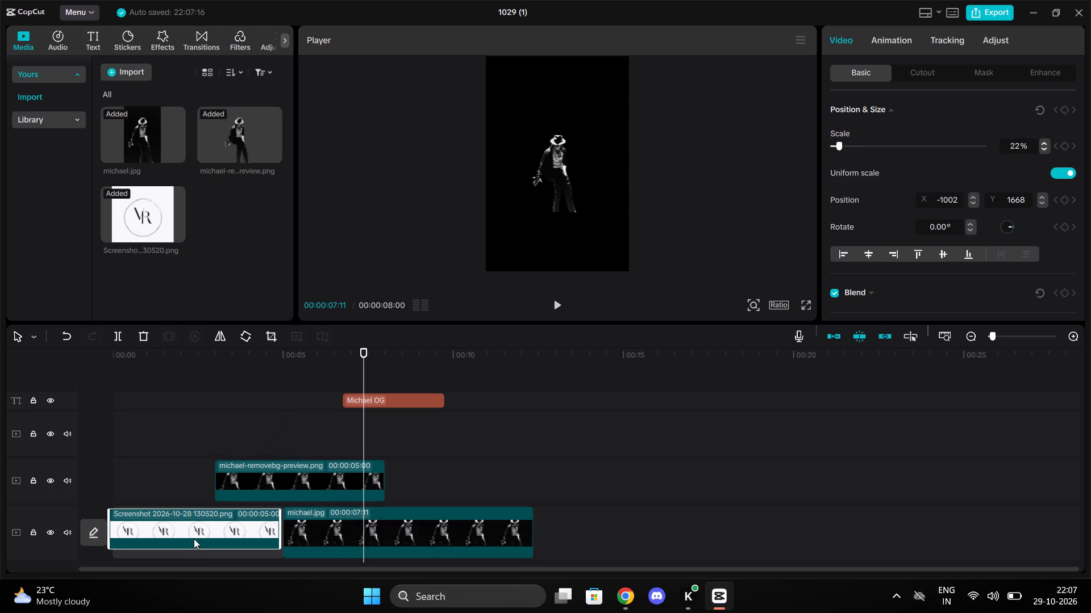
{"action": "left_click_drag", "start_coordinate": [194, 539], "coordinate": [194, 543]}
Move the michael.jpg clip to its own track above the michael-removebg-preview.png clip, starting at about 3 seconds.
{"action": "left_click_drag", "start_coordinate": [333, 489], "coordinate": [292, 401]}
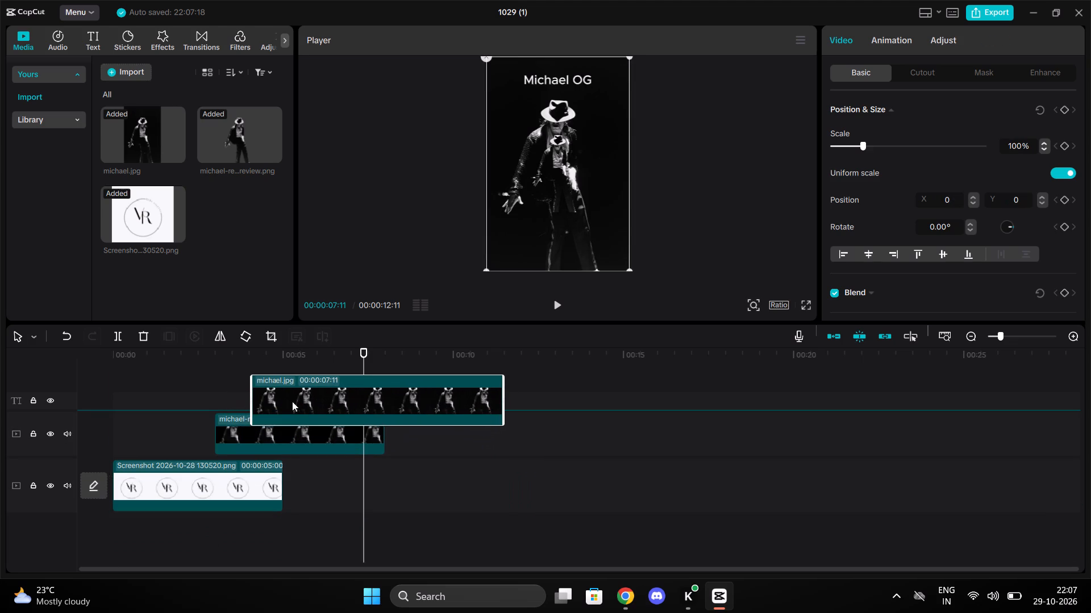
{"action": "left_click_drag", "start_coordinate": [292, 401], "coordinate": [280, 401]}
{"action": "left_click_drag", "start_coordinate": [304, 433], "coordinate": [294, 435]}
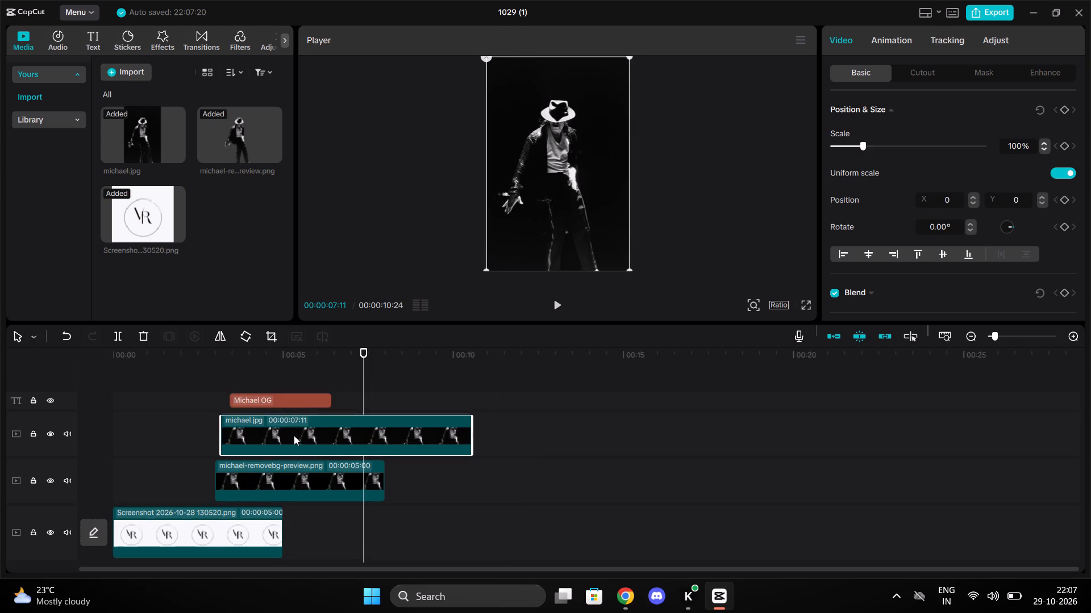
{"action": "left_click_drag", "start_coordinate": [294, 435], "coordinate": [292, 435]}
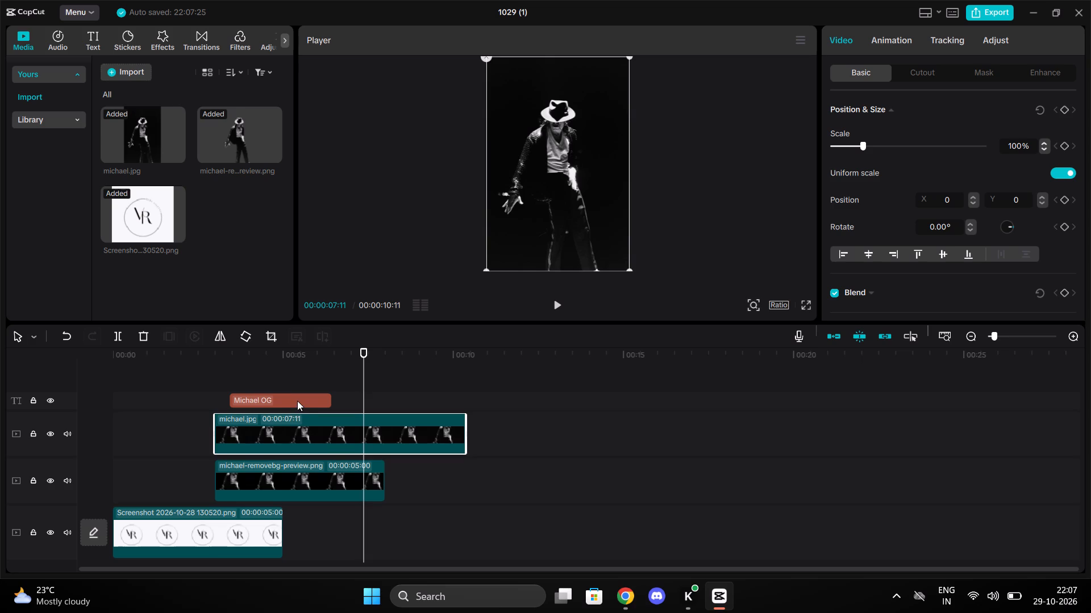
Move the Michael OG text clip to start together with the michael.jpg clip at about 3 seconds.
{"action": "left_click_drag", "start_coordinate": [298, 400], "coordinate": [279, 401]}
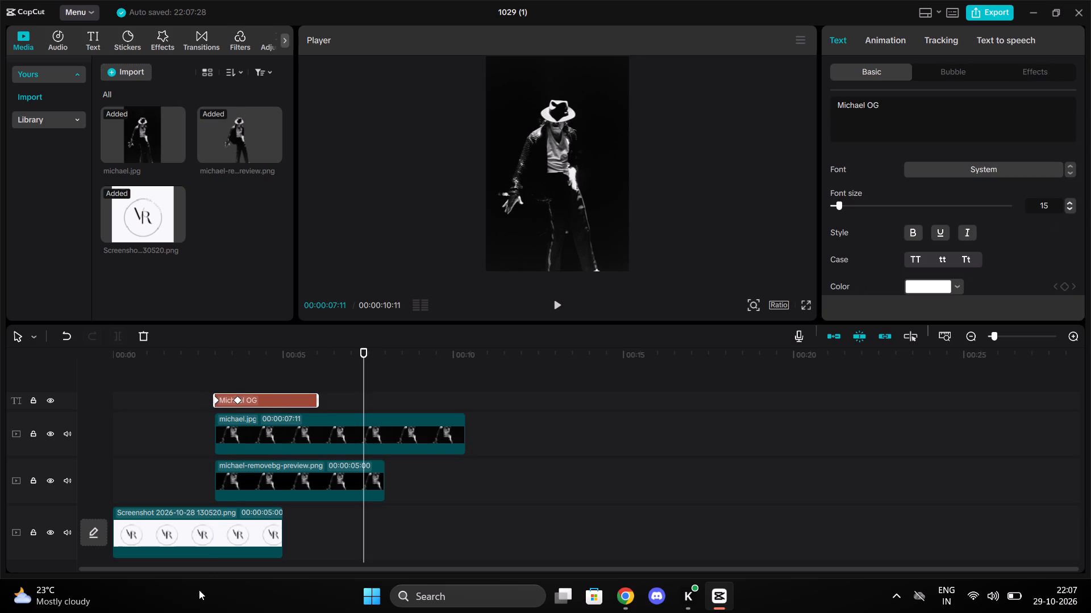
Extend the logo screenshot clip on the main track to a duration of 00:00:10:11, ending together with the michael.jpg clip.
{"action": "left_click", "coordinate": [222, 538]}
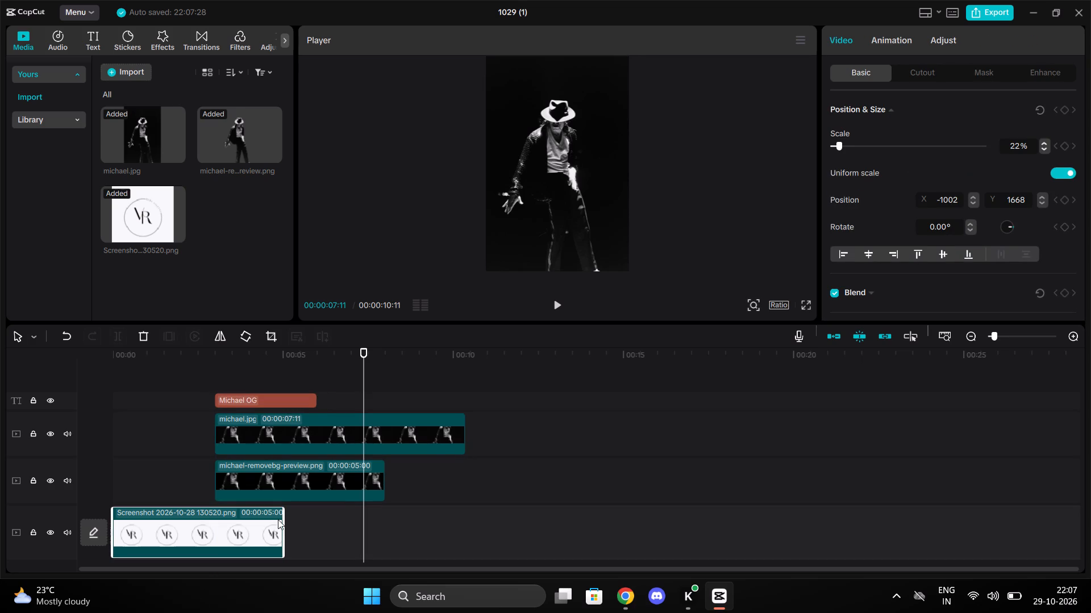
{"action": "left_click_drag", "start_coordinate": [284, 529], "coordinate": [476, 528]}
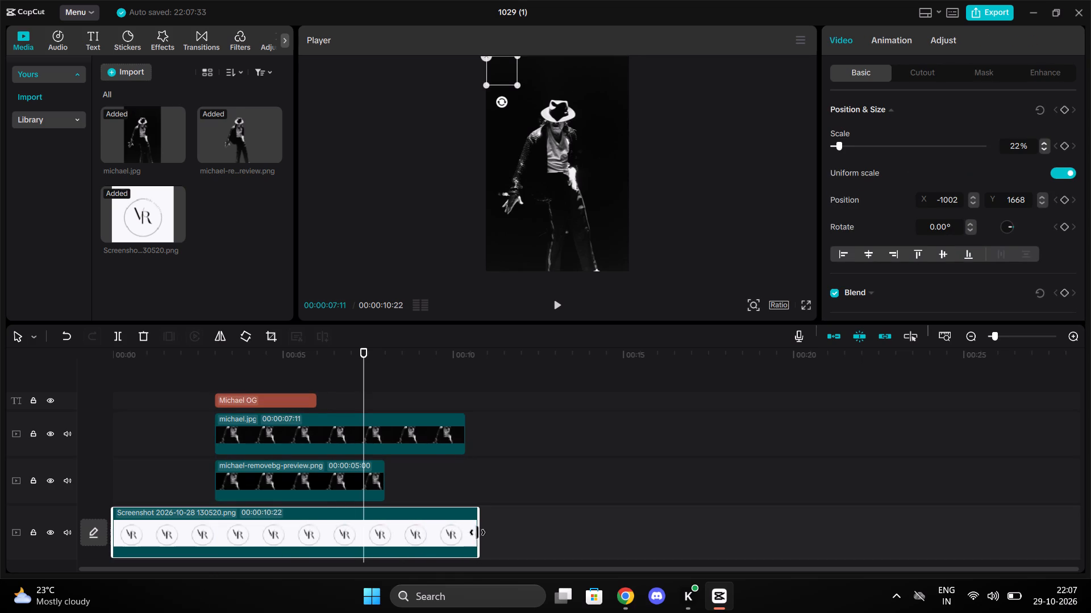
{"action": "left_click_drag", "start_coordinate": [478, 532], "coordinate": [459, 534]}
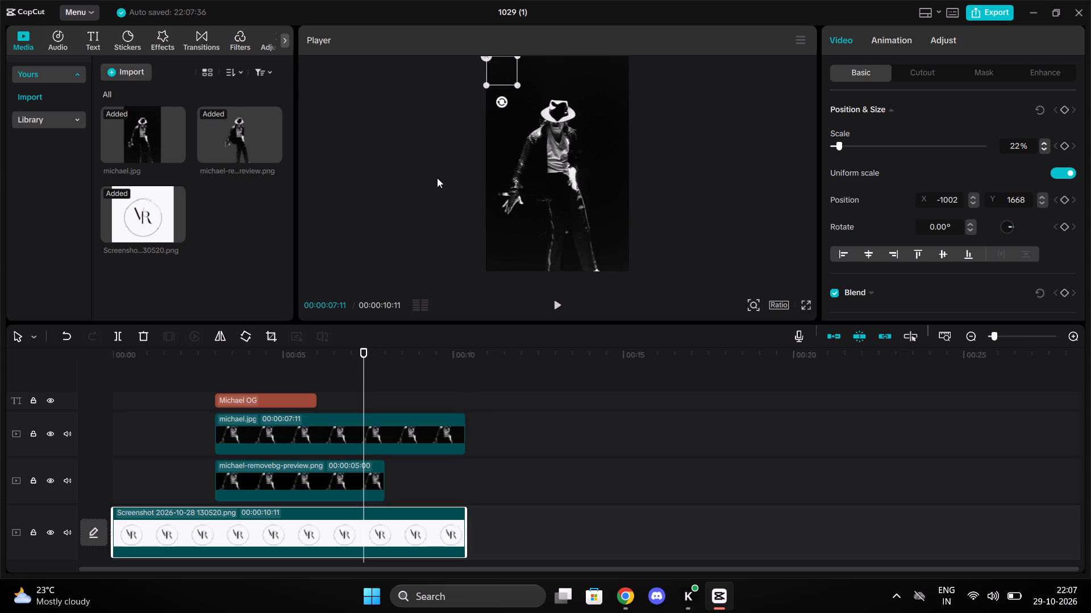
Scrub through the timeline to preview the rearranged logo, image and text clips up to the end.
{"action": "double_click", "coordinate": [130, 434]}
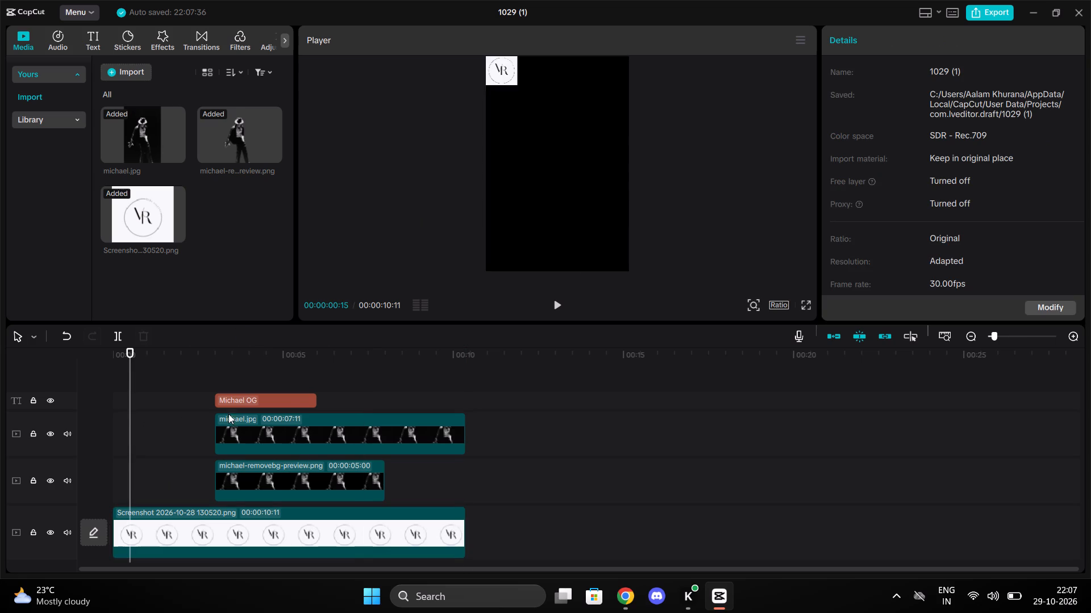
{"action": "double_click", "coordinate": [421, 372]}
{"action": "left_click_drag", "start_coordinate": [421, 372], "coordinate": [345, 372]}
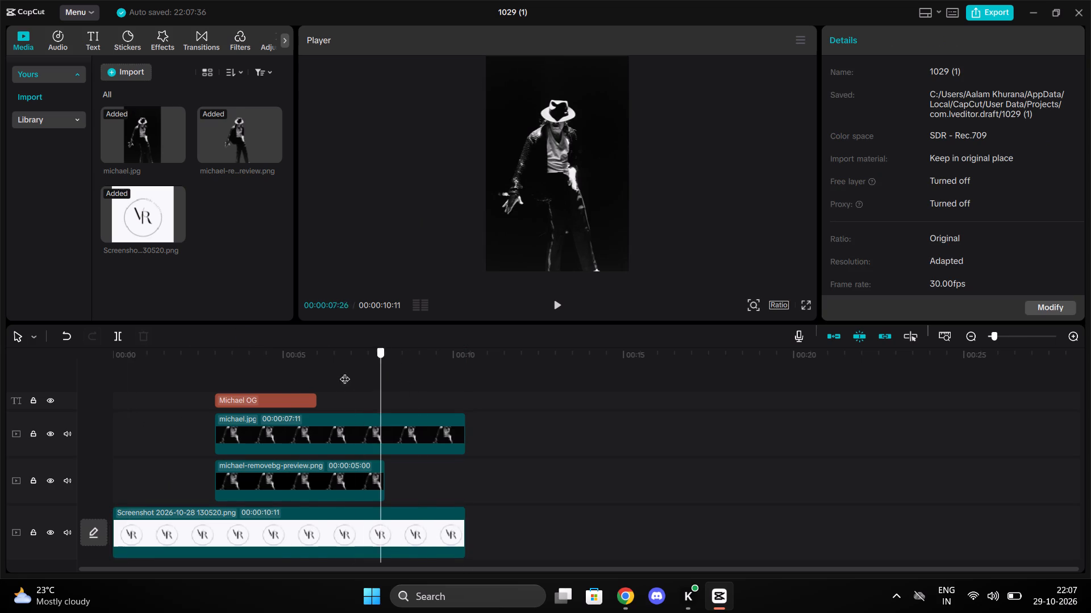
{"action": "left_click_drag", "start_coordinate": [345, 372], "coordinate": [253, 366]}
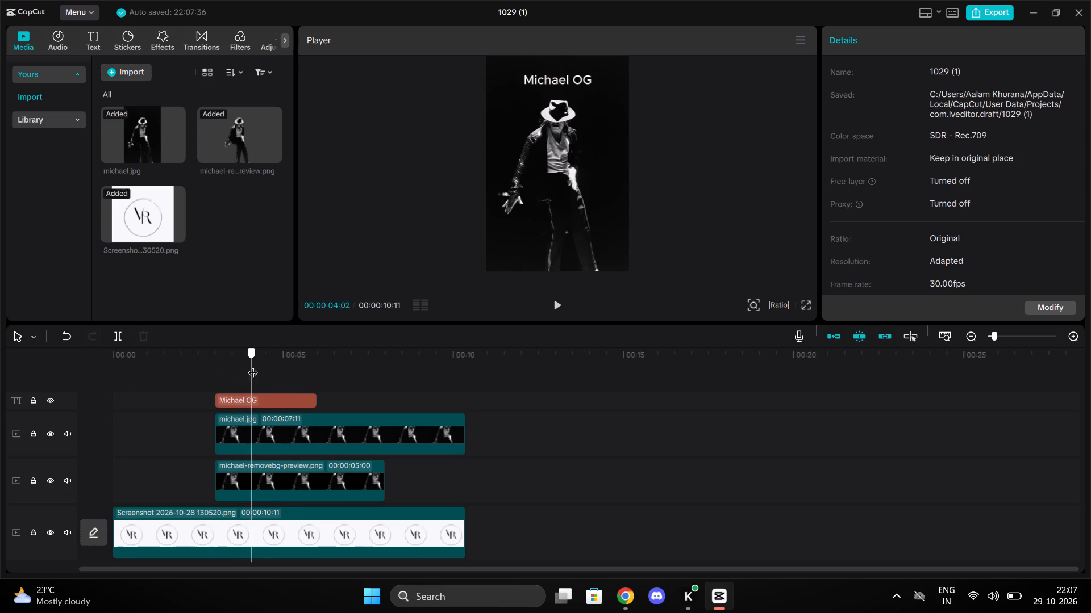
{"action": "left_click_drag", "start_coordinate": [253, 366], "coordinate": [467, 368]}
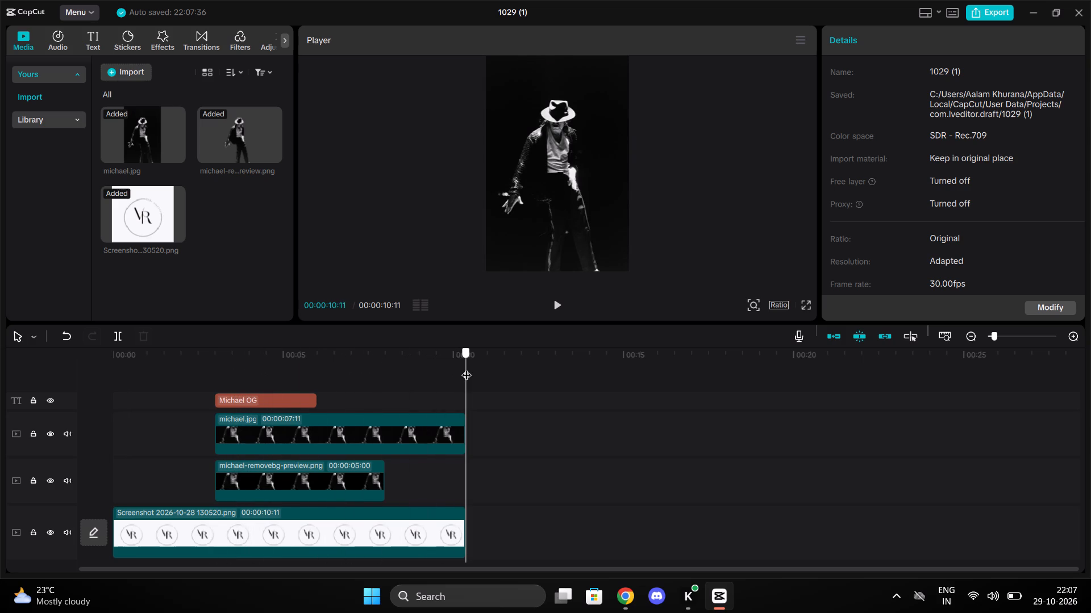
With the playhead at about 1 second, enlarge the logo image to 100% scale and centre it in the frame at position 0, 0.
{"action": "left_click_drag", "start_coordinate": [467, 368], "coordinate": [155, 370]}
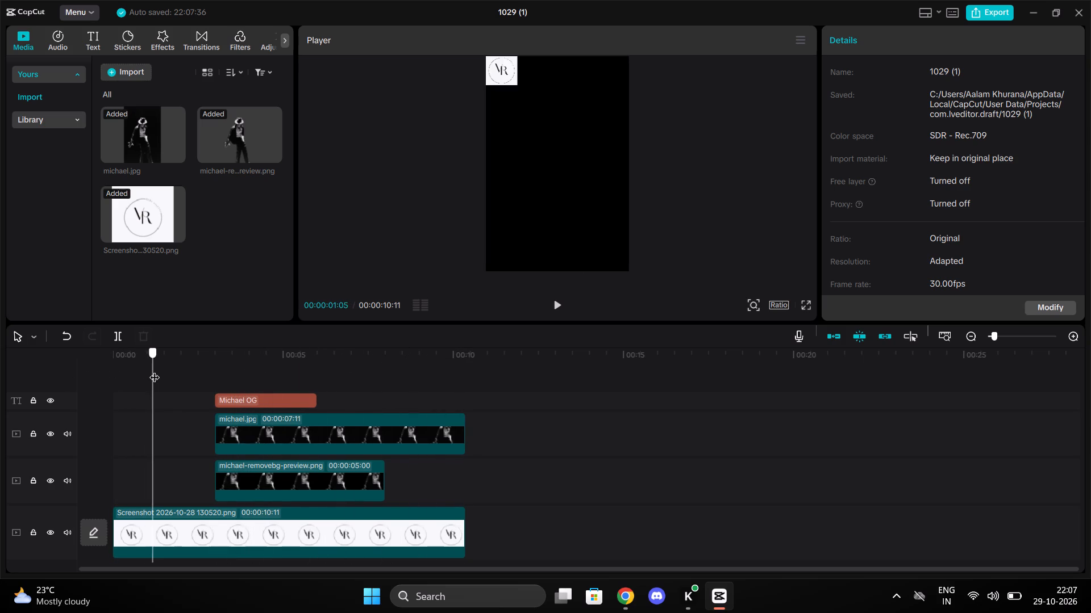
{"action": "left_click_drag", "start_coordinate": [155, 370], "coordinate": [155, 370]}
{"action": "left_click", "coordinate": [494, 68]}
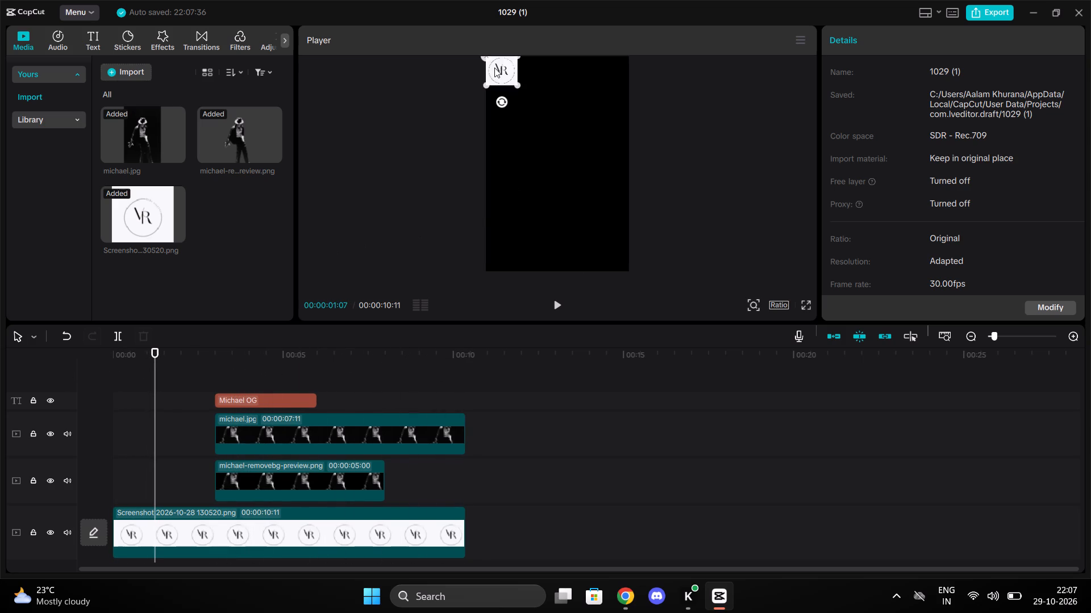
{"action": "left_click_drag", "start_coordinate": [515, 83], "coordinate": [571, 128]}
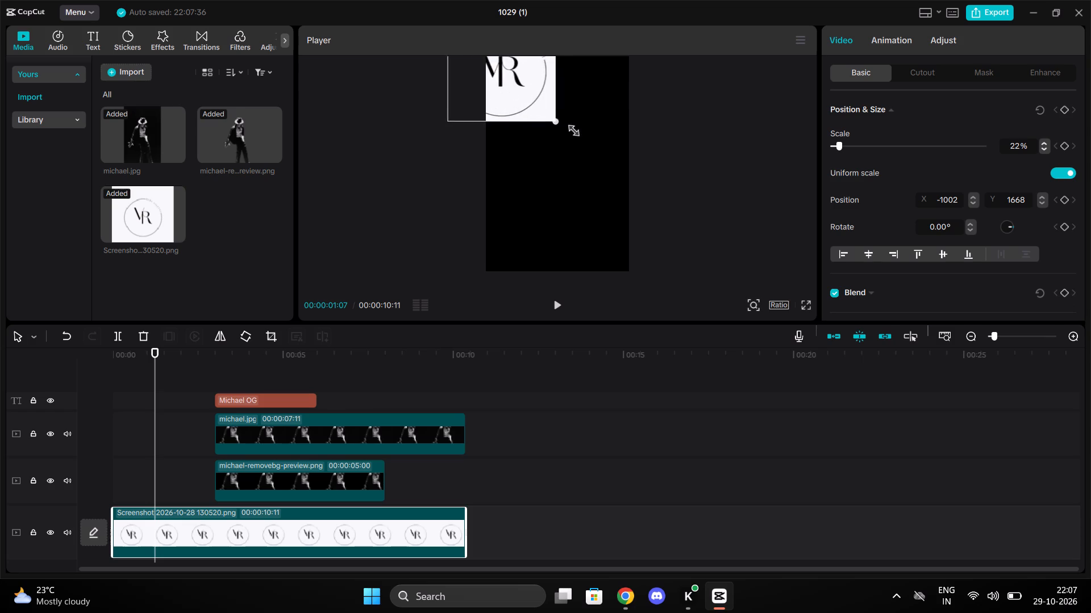
{"action": "left_click_drag", "start_coordinate": [571, 128], "coordinate": [588, 138]}
{"action": "left_click_drag", "start_coordinate": [527, 94], "coordinate": [584, 155]}
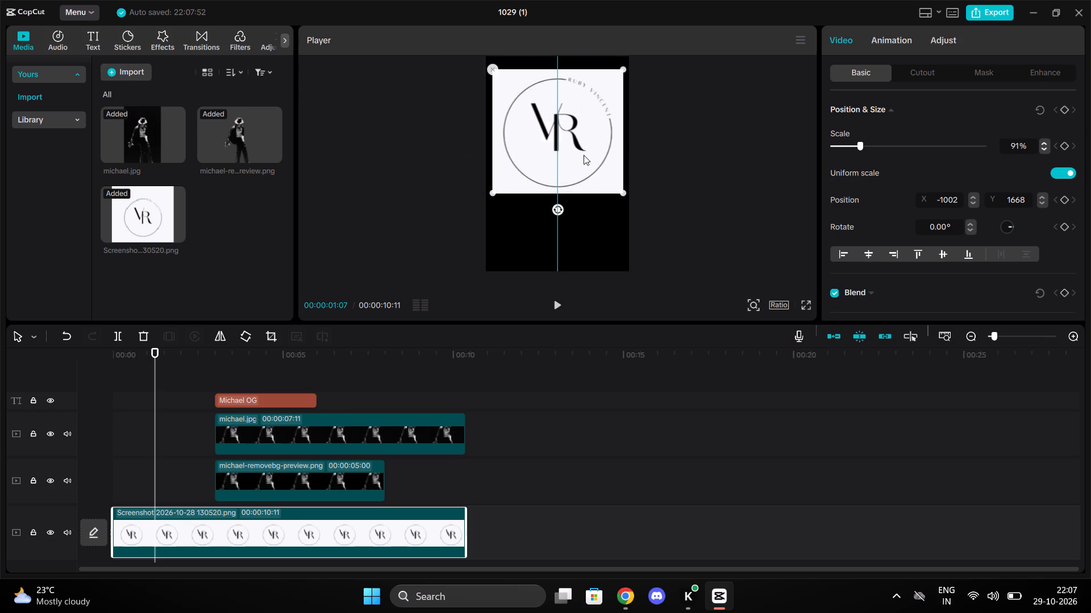
{"action": "left_click_drag", "start_coordinate": [584, 155], "coordinate": [585, 181]}
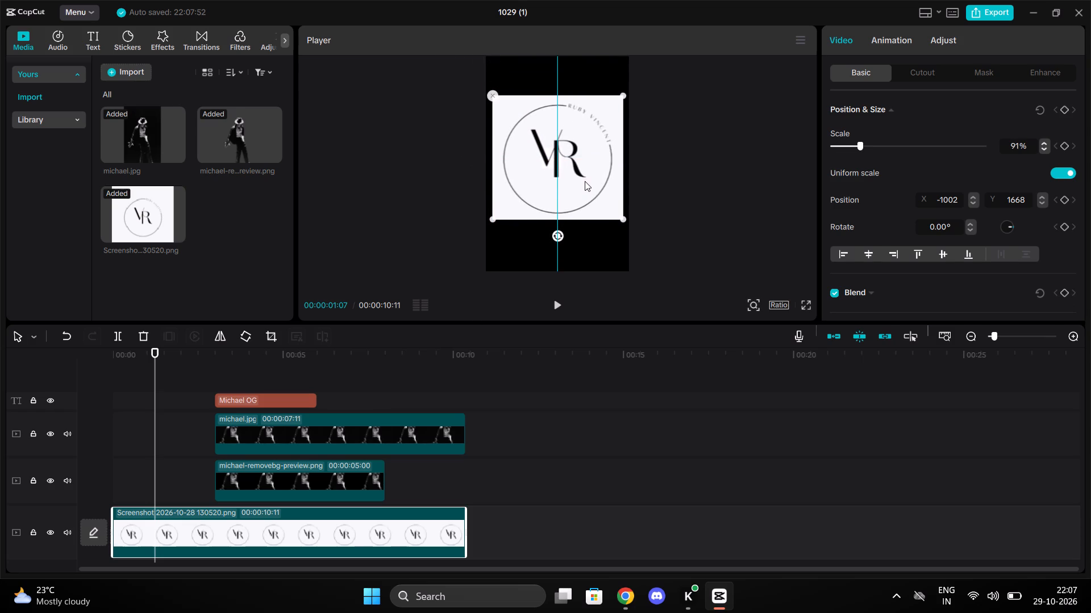
{"action": "left_click_drag", "start_coordinate": [585, 181], "coordinate": [585, 186]}
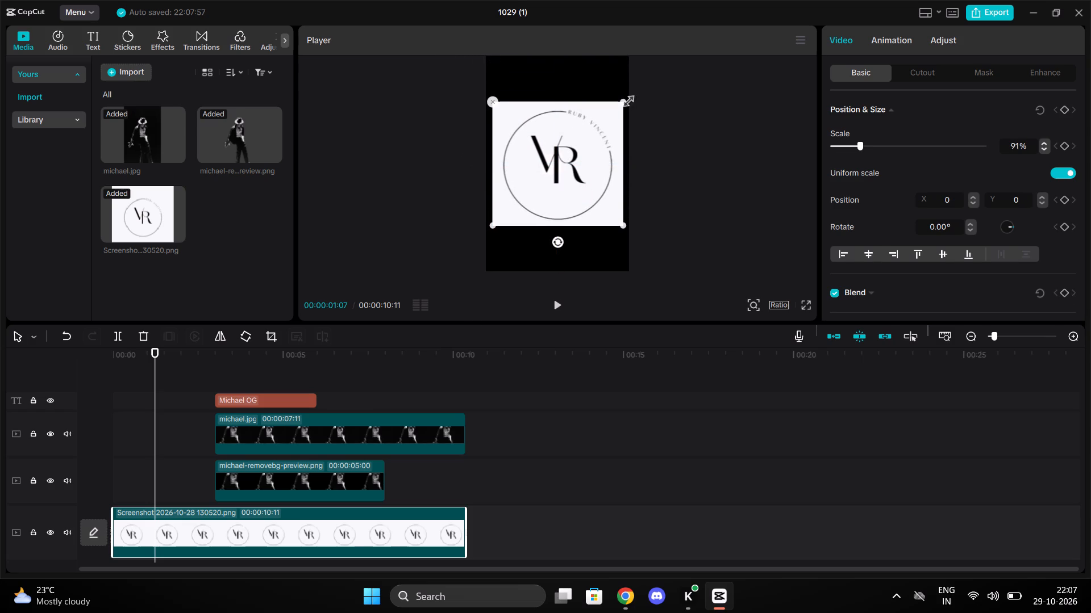
{"action": "left_click_drag", "start_coordinate": [626, 99], "coordinate": [631, 96]}
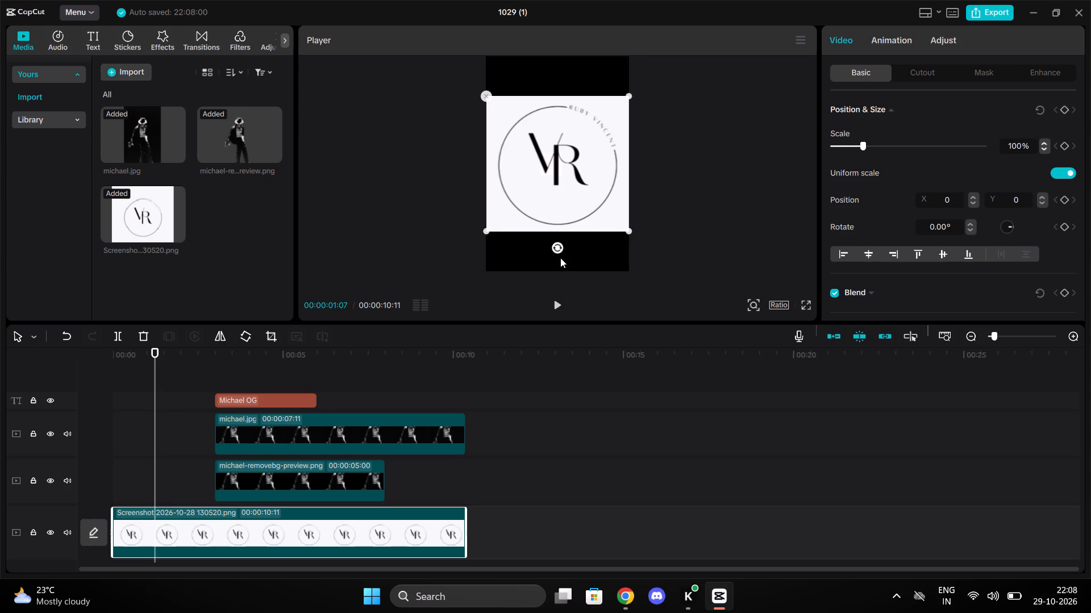
Add a Position & Size keyframe to the logo screenshot clip at 00:00:00:00.
{"action": "double_click", "coordinate": [544, 370]}
{"action": "left_click_drag", "start_coordinate": [409, 371], "coordinate": [190, 383]}
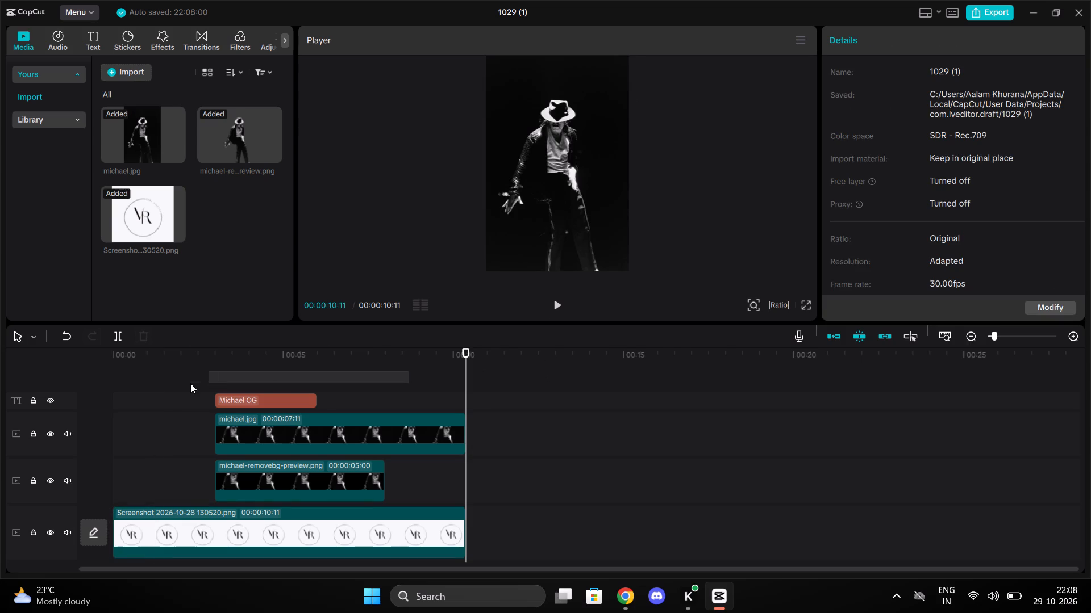
{"action": "left_click", "coordinate": [184, 381]}
{"action": "left_click_drag", "start_coordinate": [184, 381], "coordinate": [88, 379]}
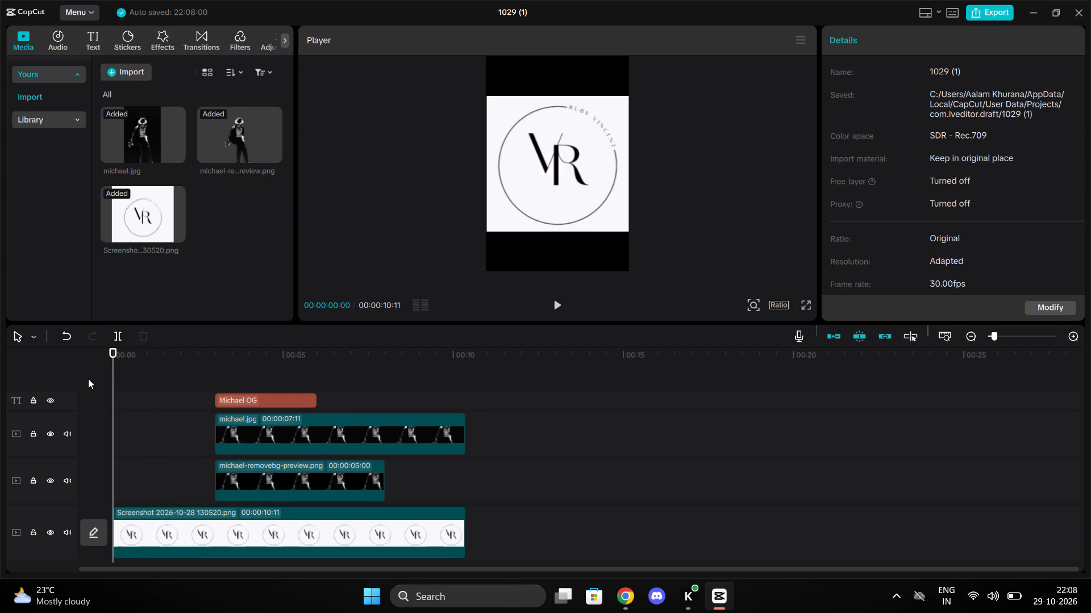
{"action": "left_click", "coordinate": [575, 200]}
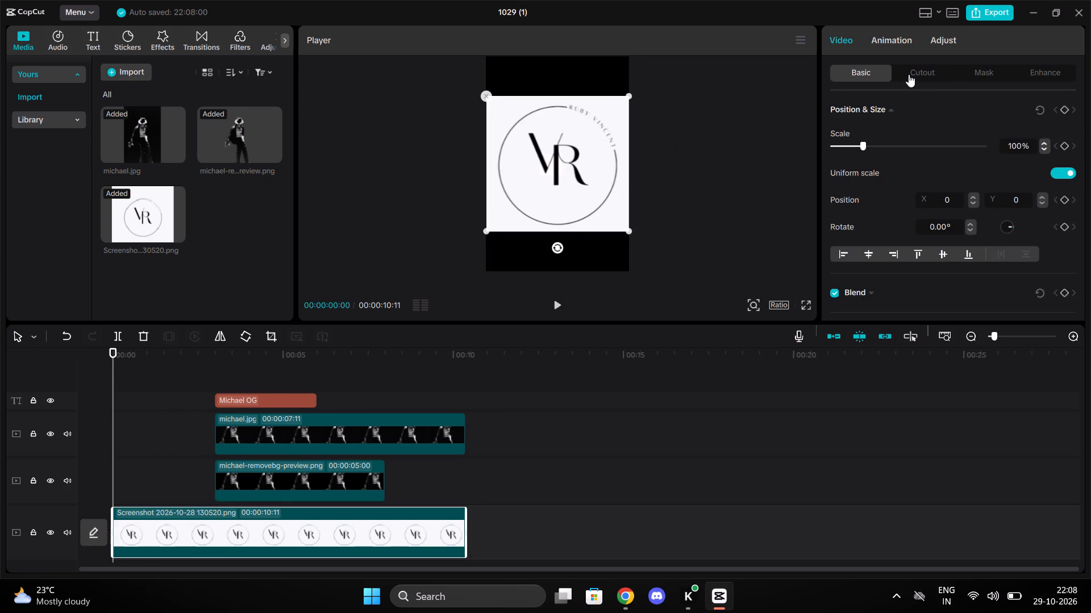
{"action": "scroll", "coordinate": [977, 141], "scroll_direction": "down", "scroll_amount": 18}
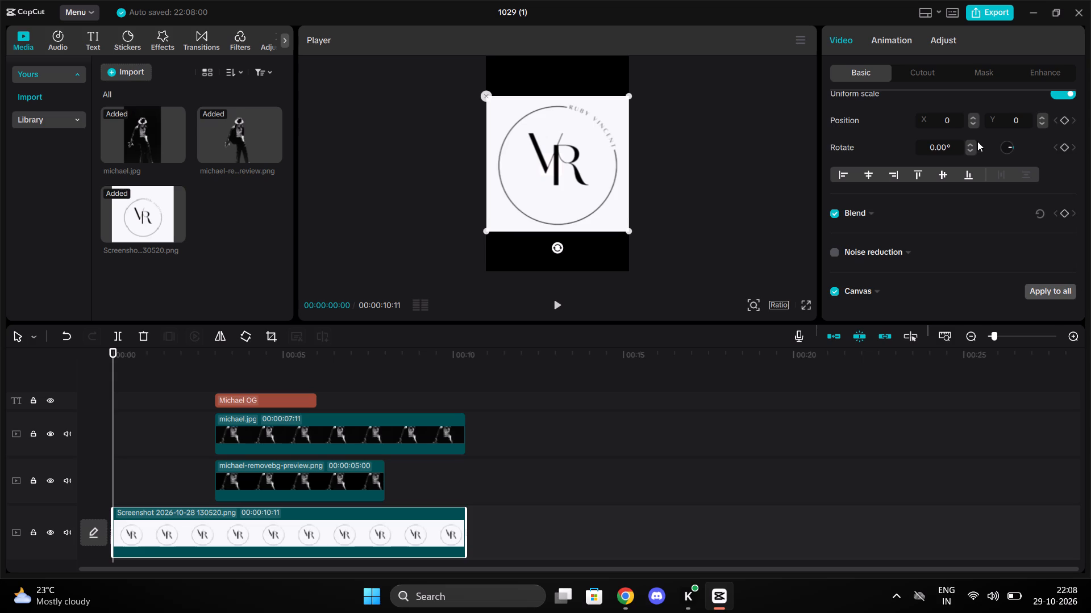
{"action": "scroll", "coordinate": [977, 141], "scroll_direction": "up", "scroll_amount": 11}
{"action": "scroll", "coordinate": [977, 141], "scroll_direction": "down", "scroll_amount": 2}
{"action": "scroll", "coordinate": [977, 141], "scroll_direction": "up", "scroll_amount": 1}
{"action": "scroll", "coordinate": [977, 141], "scroll_direction": "down", "scroll_amount": 2}
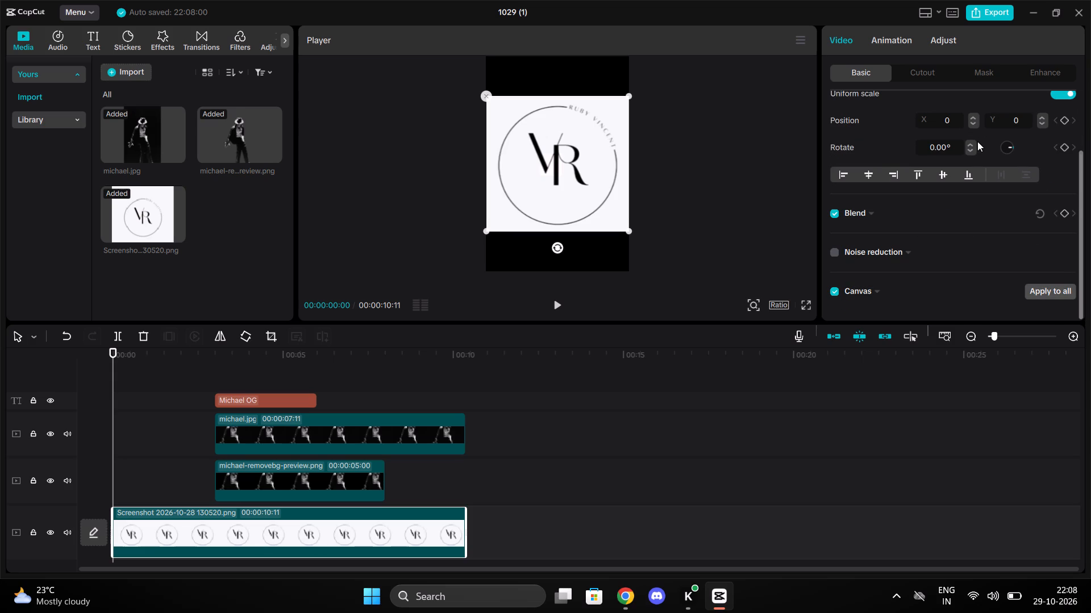
{"action": "scroll", "coordinate": [977, 141], "scroll_direction": "down", "scroll_amount": 2}
{"action": "scroll", "coordinate": [986, 232], "scroll_direction": "down", "scroll_amount": 3}
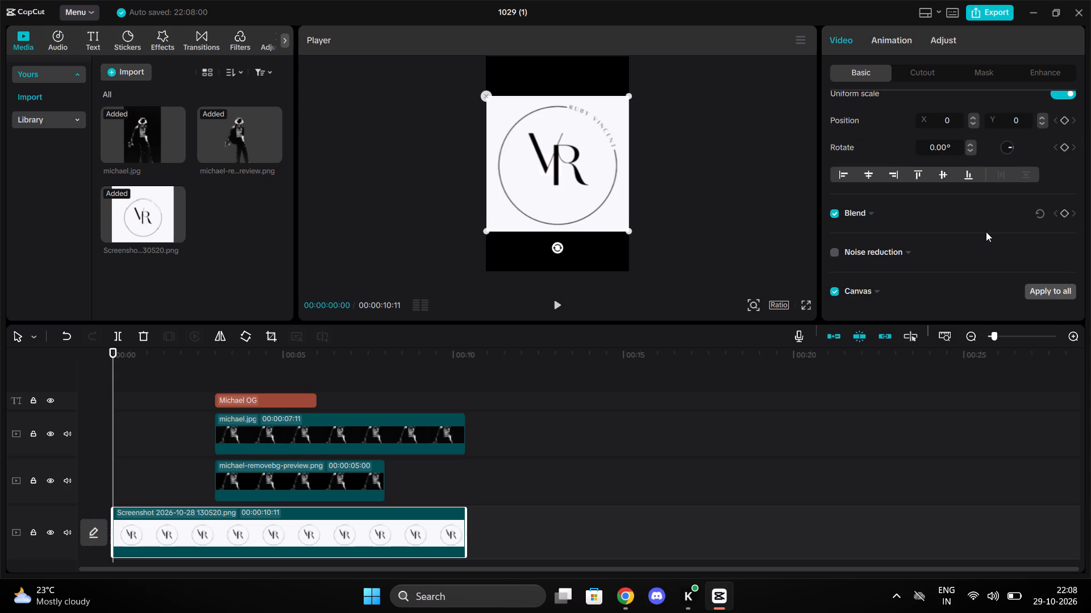
{"action": "scroll", "coordinate": [986, 232], "scroll_direction": "up", "scroll_amount": 3}
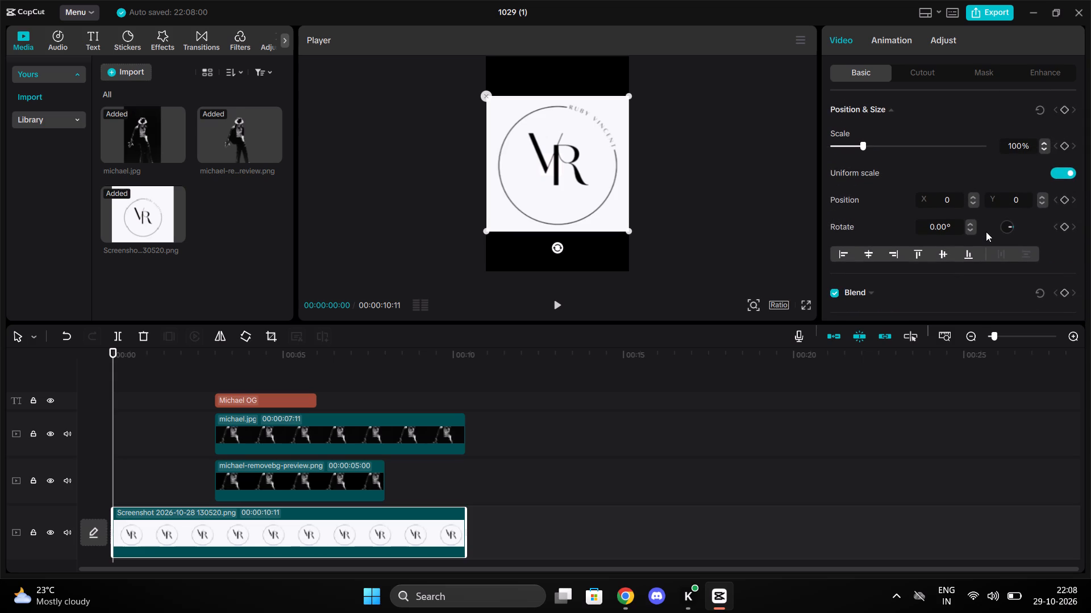
{"action": "scroll", "coordinate": [986, 232], "scroll_direction": "up", "scroll_amount": 1}
{"action": "left_click", "coordinate": [1066, 110]}
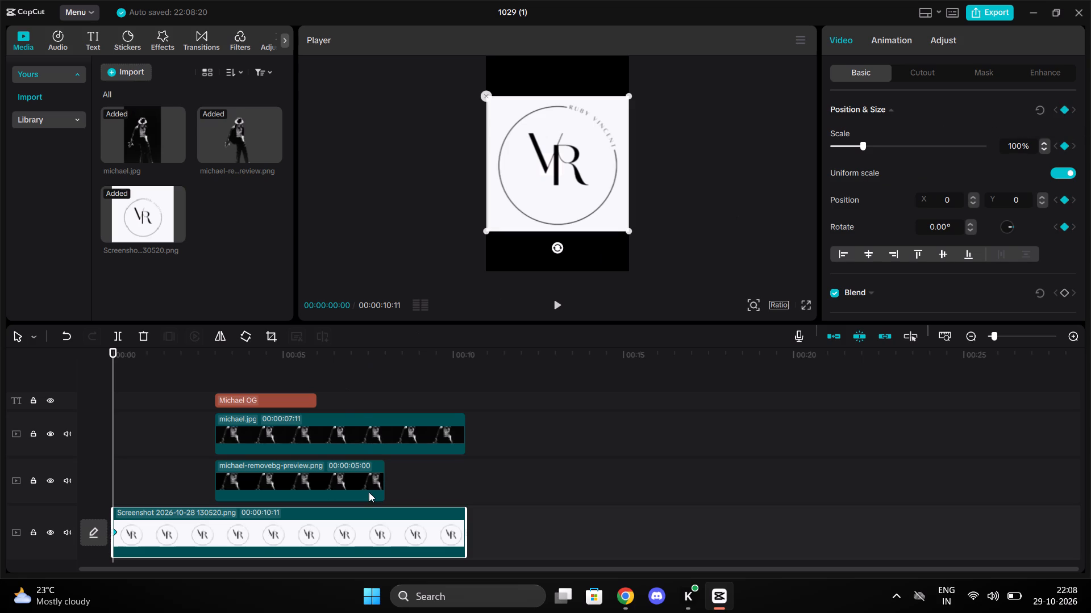
At 00:00:03:00, shrink the logo image to 26%, move it to the frame's upper-left corner at -950, 1609, and add a Position & Size keyframe.
{"action": "double_click", "coordinate": [211, 471]}
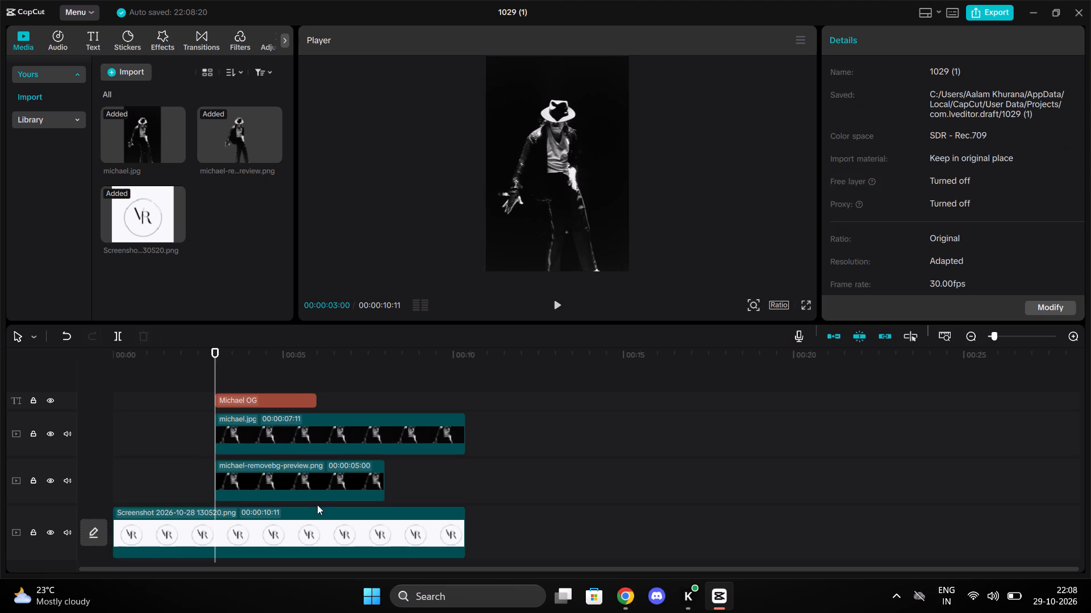
{"action": "left_click", "coordinate": [313, 527]}
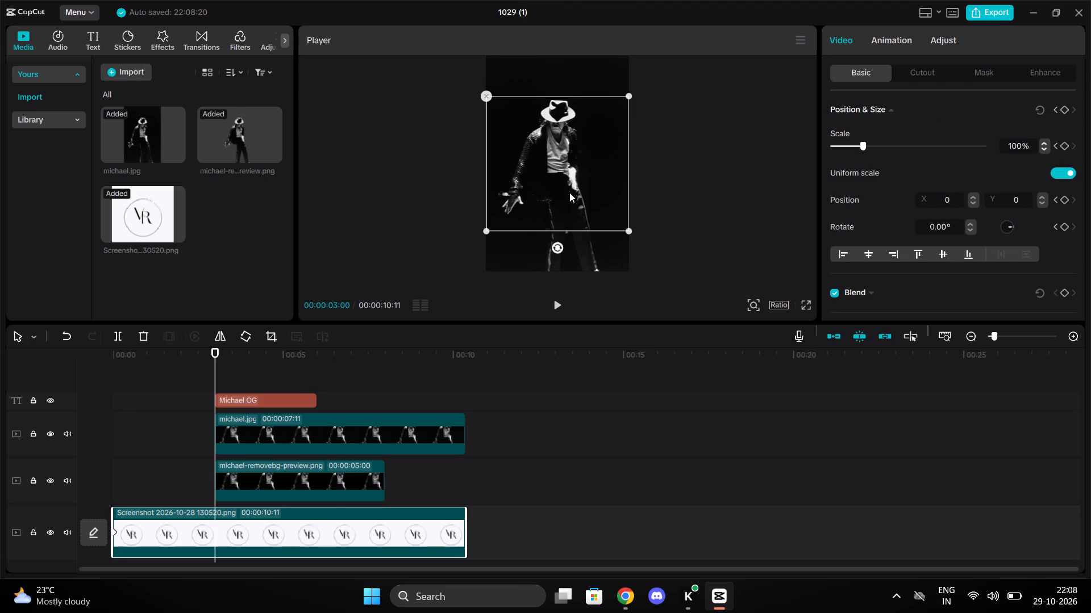
{"action": "left_click_drag", "start_coordinate": [569, 185], "coordinate": [567, 147]}
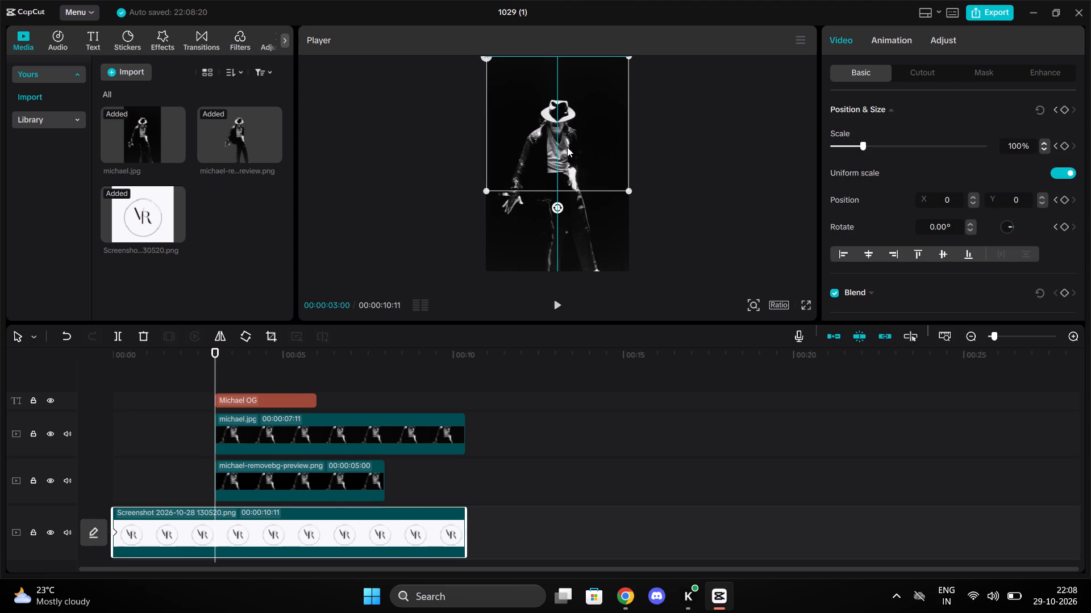
{"action": "left_click_drag", "start_coordinate": [629, 190], "coordinate": [547, 152]}
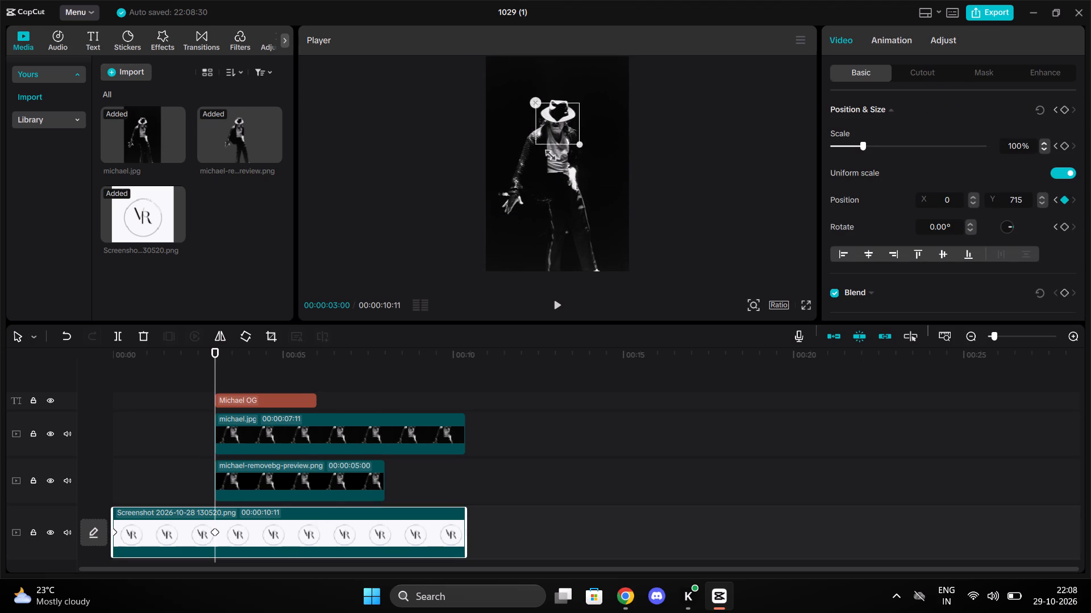
{"action": "left_click_drag", "start_coordinate": [547, 152], "coordinate": [552, 150]}
{"action": "left_click_drag", "start_coordinate": [553, 125], "coordinate": [550, 121]}
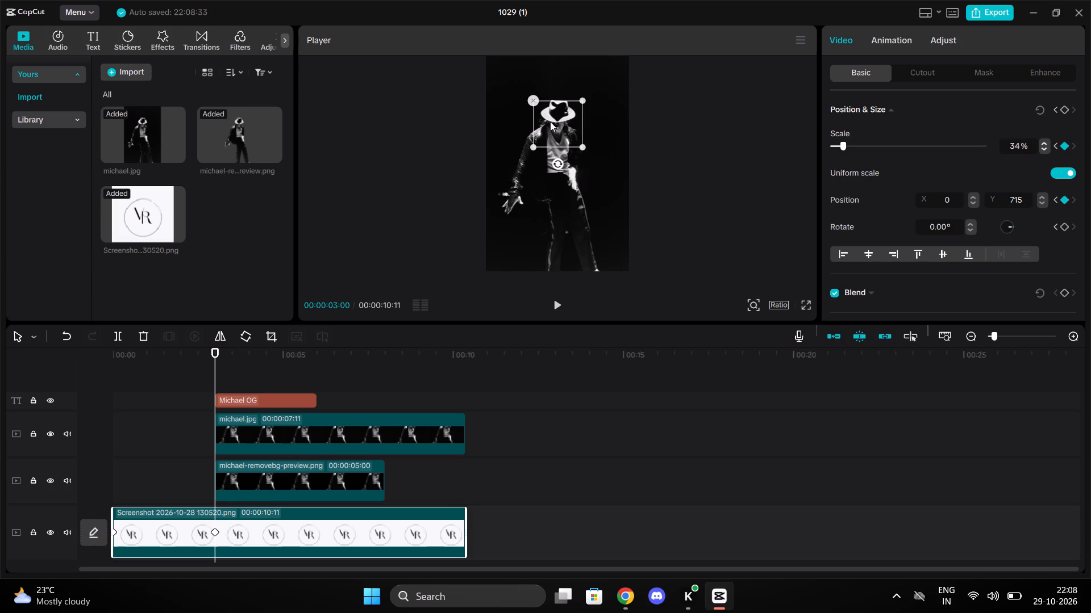
{"action": "left_click_drag", "start_coordinate": [550, 121], "coordinate": [503, 83]}
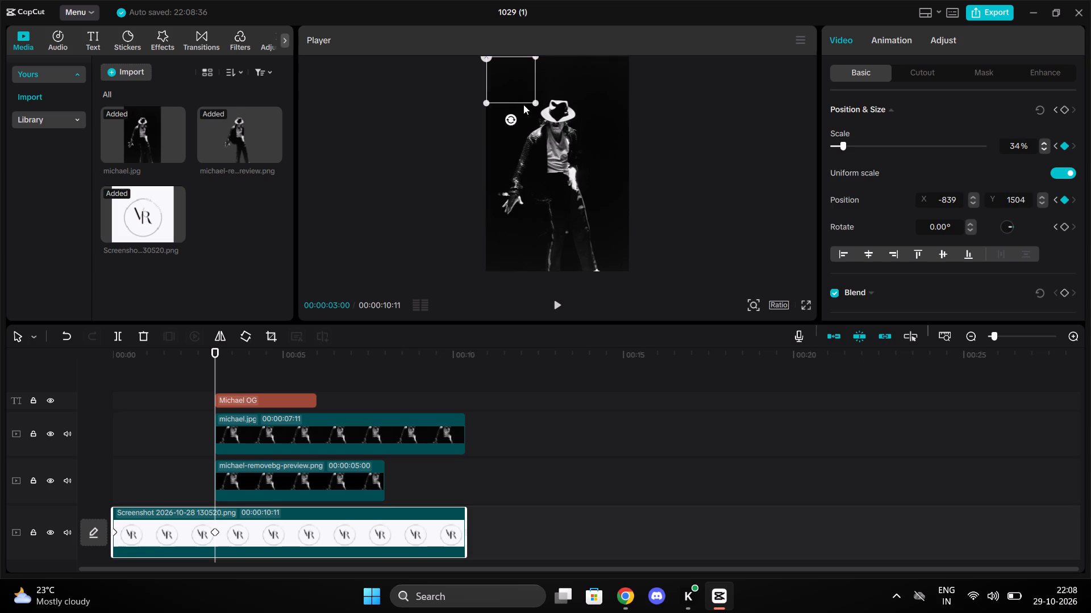
{"action": "left_click_drag", "start_coordinate": [534, 102], "coordinate": [523, 98]}
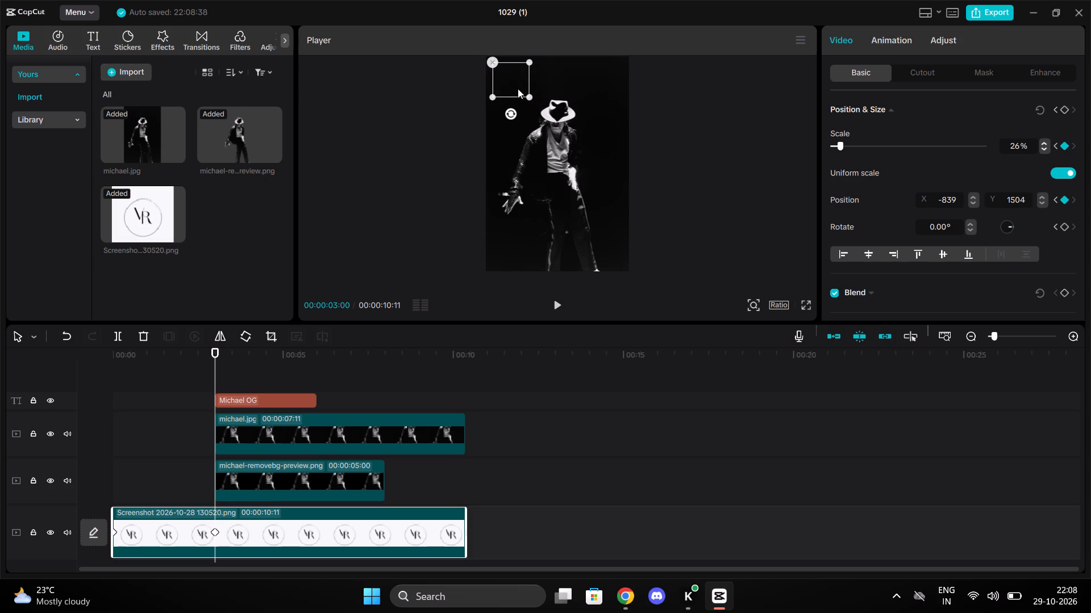
{"action": "left_click_drag", "start_coordinate": [514, 82], "coordinate": [507, 77]}
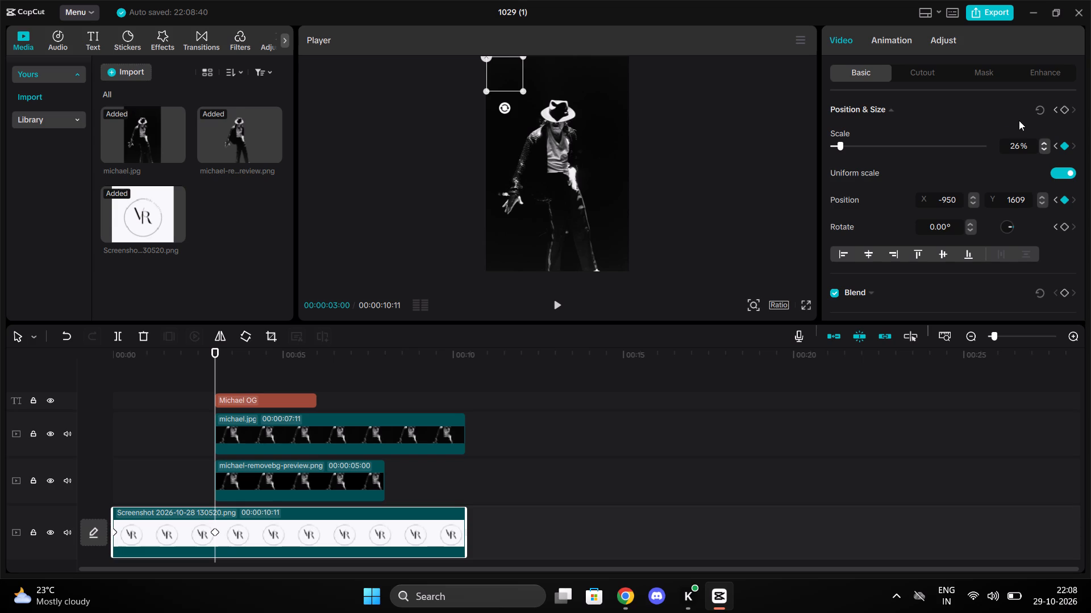
{"action": "left_click", "coordinate": [1061, 109]}
Play the video from the start to preview the logo's keyframe animation.
{"action": "scroll", "coordinate": [407, 477], "scroll_direction": "right", "scroll_amount": 20}
{"action": "scroll", "coordinate": [407, 477], "scroll_direction": "right", "scroll_amount": 1}
{"action": "scroll", "coordinate": [407, 477], "scroll_direction": "left", "scroll_amount": 1}
{"action": "scroll", "coordinate": [407, 477], "scroll_direction": "right", "scroll_amount": 1}
{"action": "left_click", "coordinate": [141, 436]}
{"action": "left_click_drag", "start_coordinate": [141, 436], "coordinate": [47, 425]}
{"action": "left_click", "coordinate": [553, 305]}
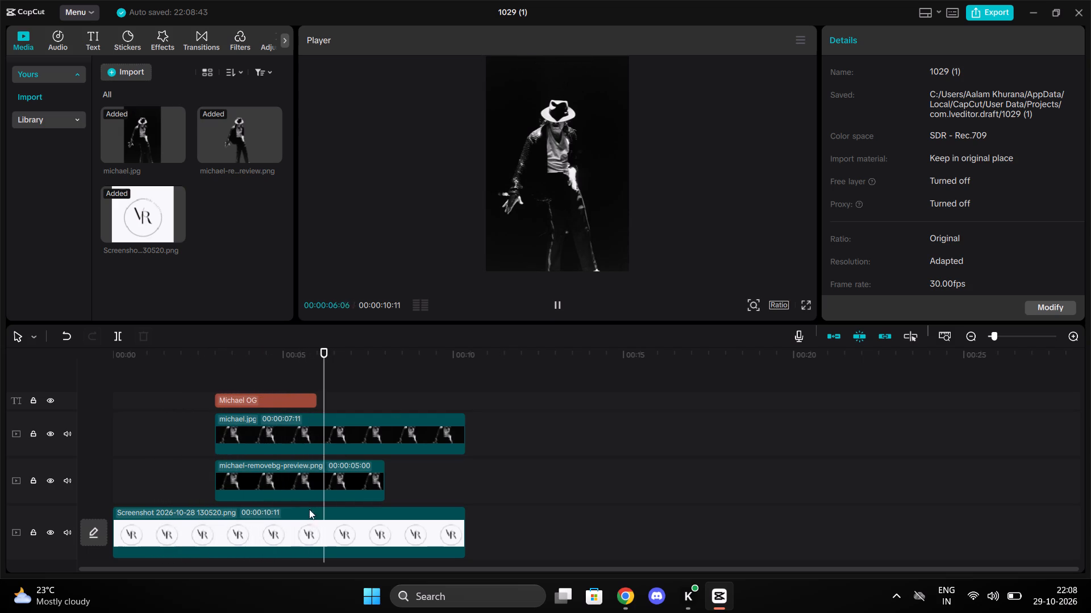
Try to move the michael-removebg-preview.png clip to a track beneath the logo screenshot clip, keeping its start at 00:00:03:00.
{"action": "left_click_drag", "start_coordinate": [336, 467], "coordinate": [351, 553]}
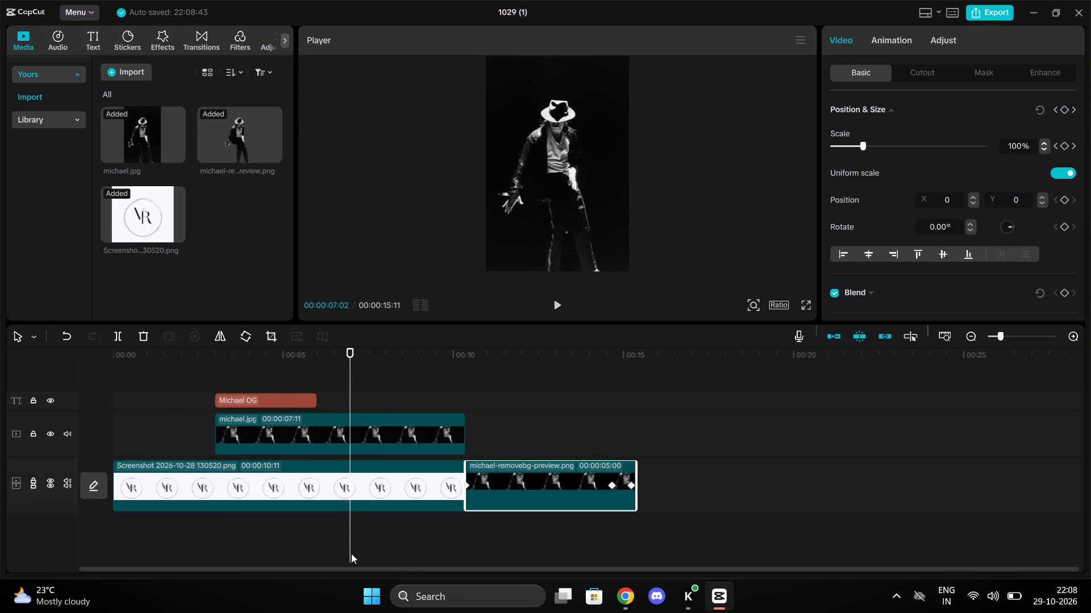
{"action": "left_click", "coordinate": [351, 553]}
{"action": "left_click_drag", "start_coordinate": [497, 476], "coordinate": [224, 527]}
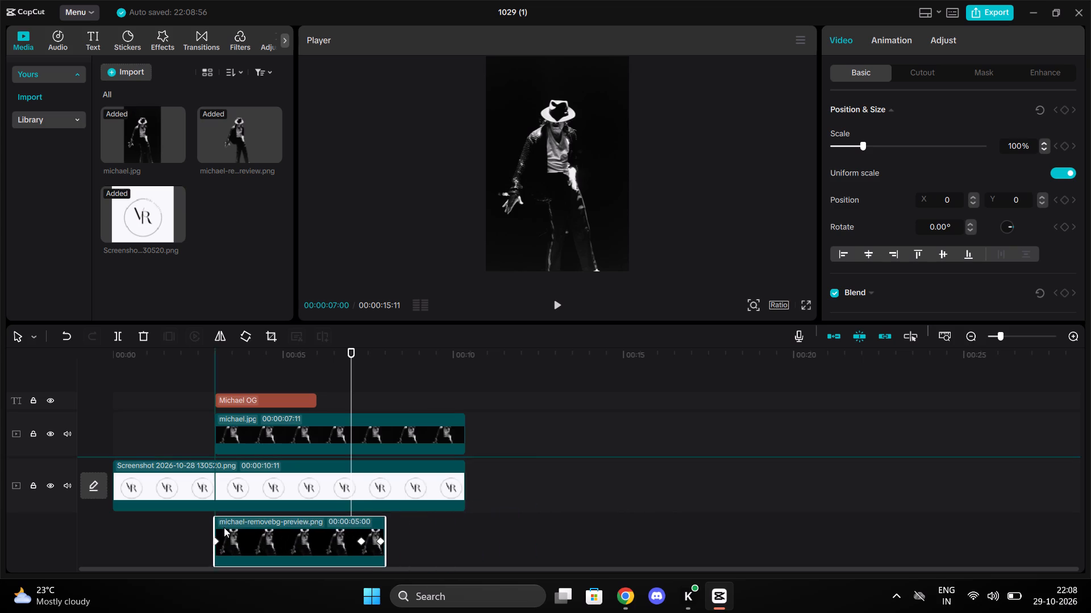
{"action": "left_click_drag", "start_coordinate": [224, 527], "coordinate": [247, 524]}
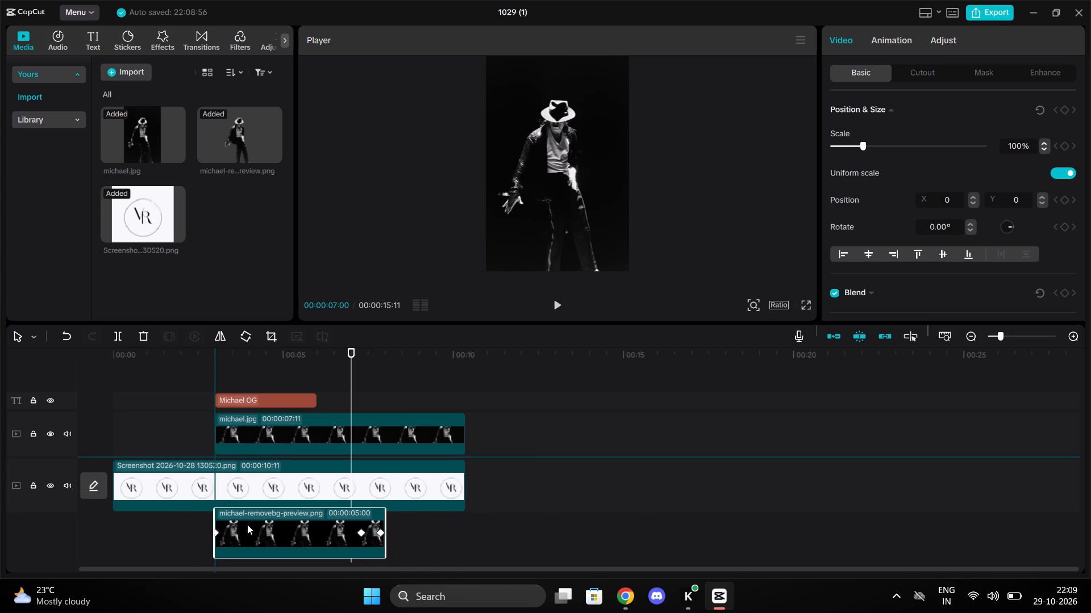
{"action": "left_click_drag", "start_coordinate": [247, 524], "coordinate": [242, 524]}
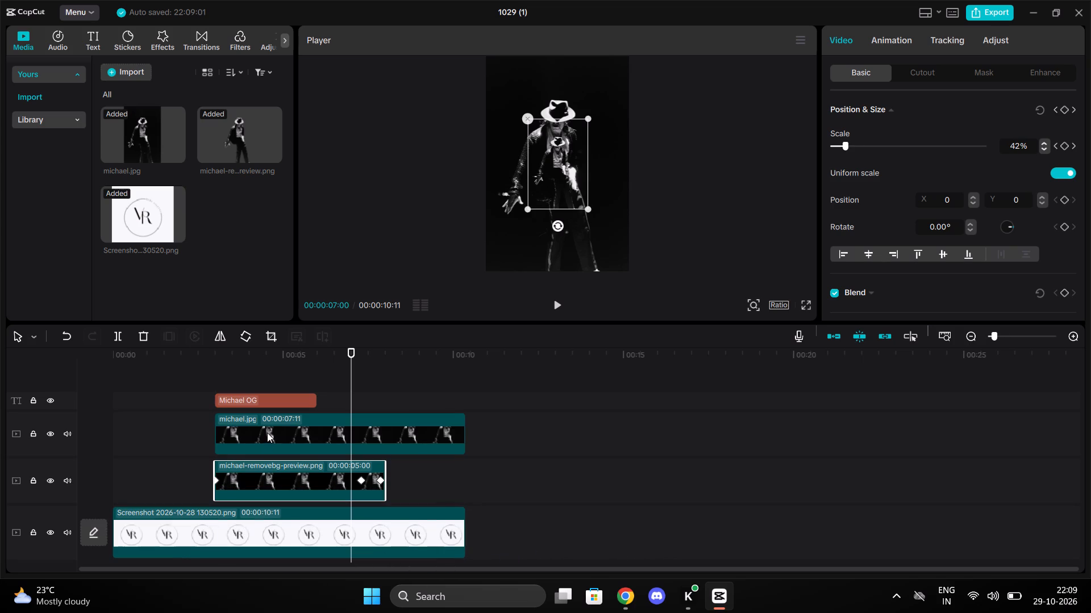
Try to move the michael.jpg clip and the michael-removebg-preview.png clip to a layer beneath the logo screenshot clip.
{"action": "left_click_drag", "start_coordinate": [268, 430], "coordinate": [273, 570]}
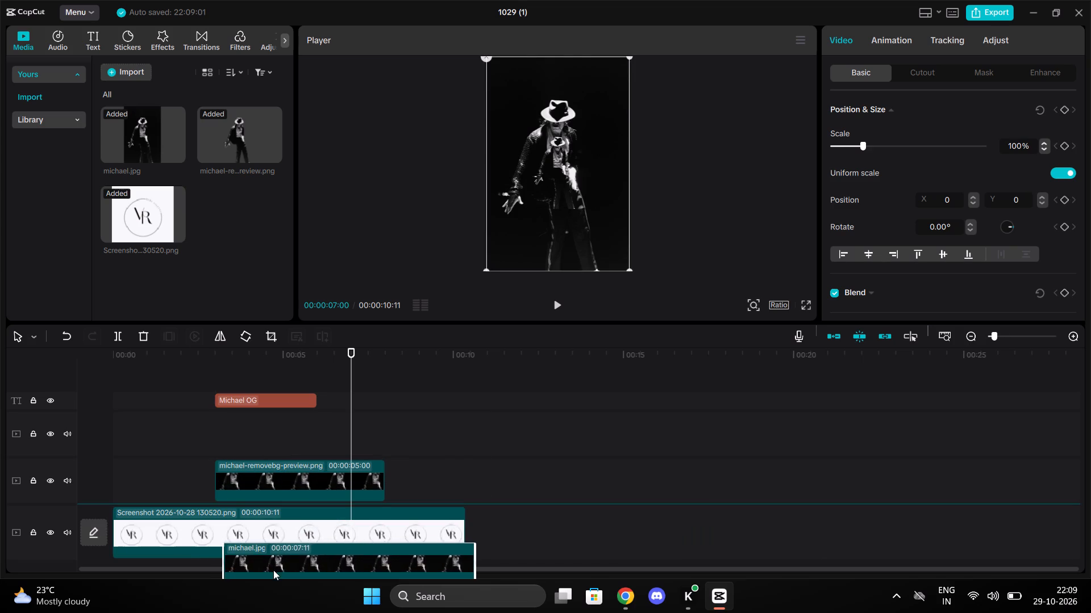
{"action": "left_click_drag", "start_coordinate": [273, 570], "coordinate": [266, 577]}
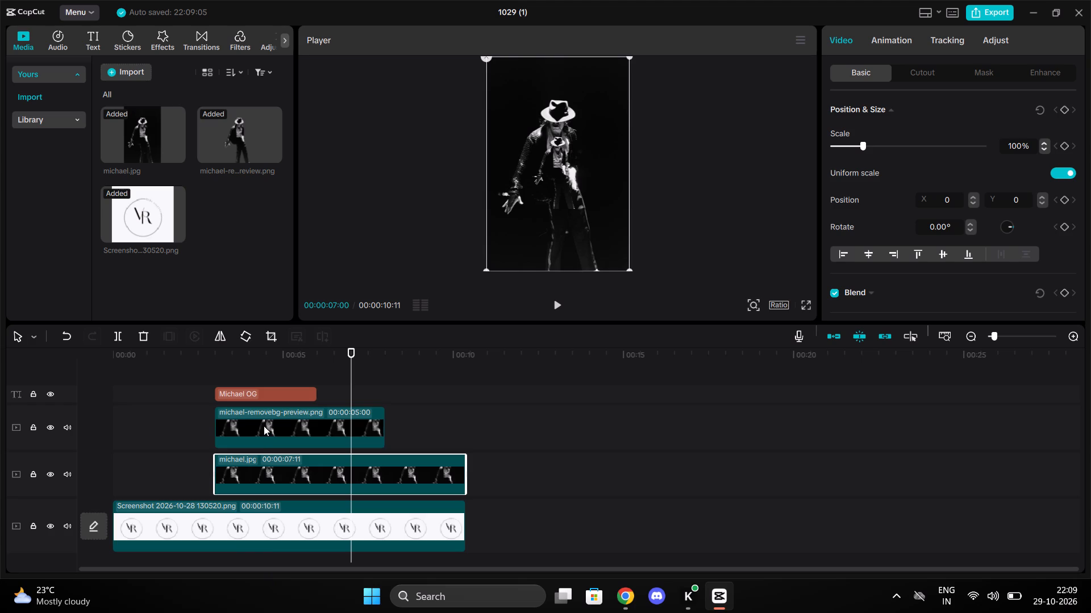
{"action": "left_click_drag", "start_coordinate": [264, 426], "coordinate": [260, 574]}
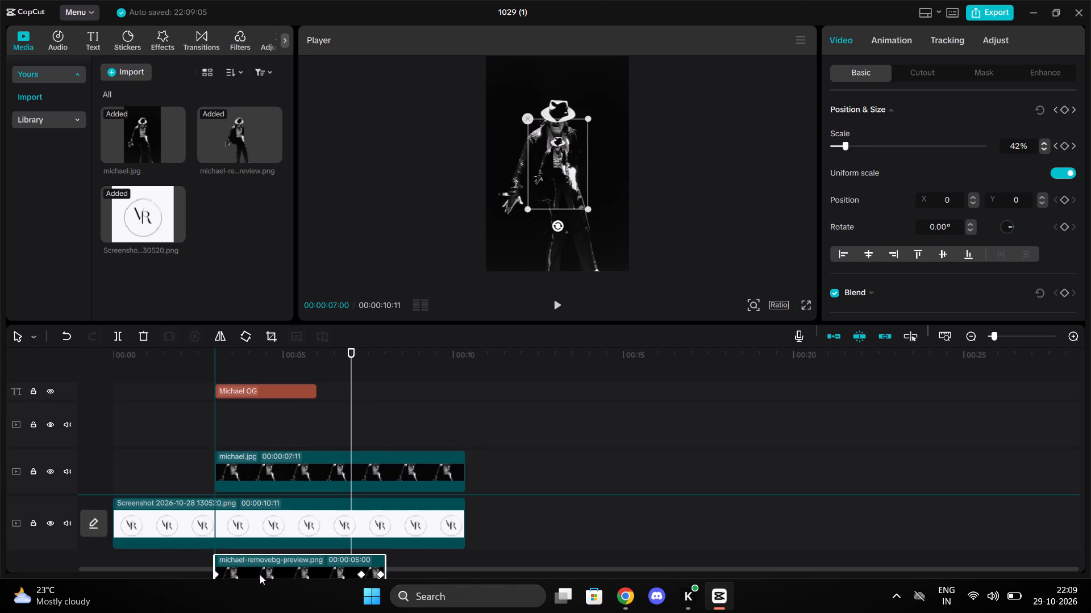
Scrub through the whole timeline to check how the logo, Michael images and title appear over each other.
{"action": "left_click", "coordinate": [256, 418]}
{"action": "left_click", "coordinate": [256, 400]}
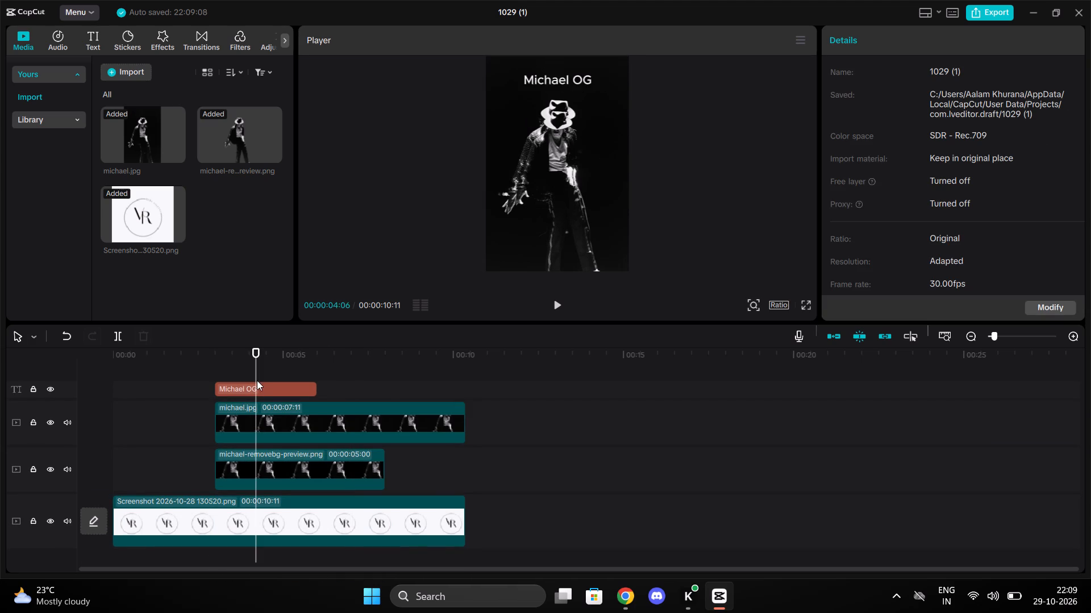
{"action": "left_click", "coordinate": [283, 365]}
{"action": "left_click_drag", "start_coordinate": [283, 365], "coordinate": [284, 368]}
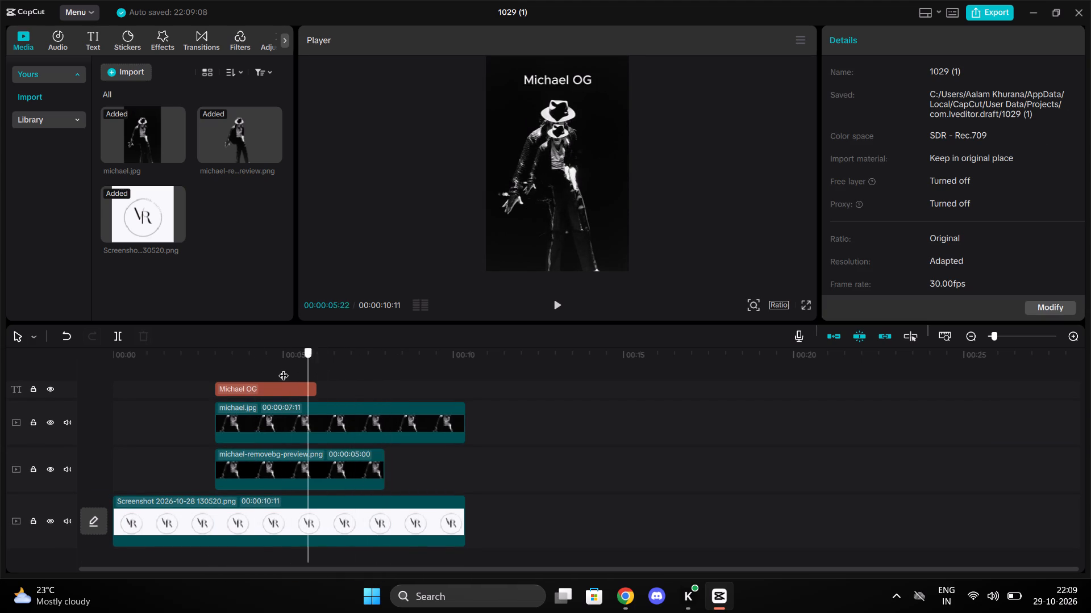
{"action": "left_click_drag", "start_coordinate": [284, 368], "coordinate": [115, 364]}
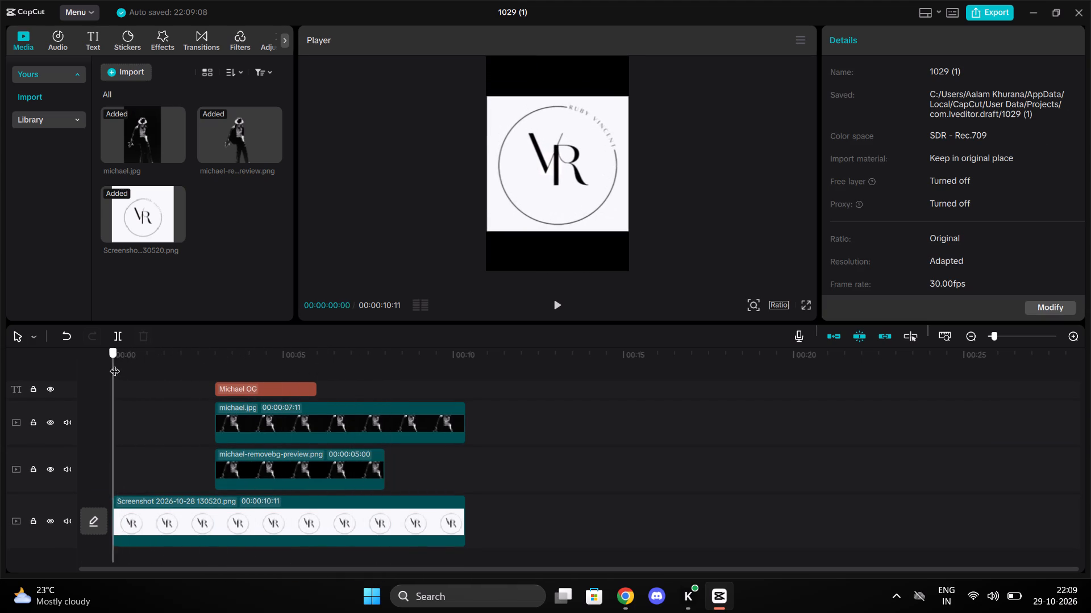
{"action": "left_click_drag", "start_coordinate": [115, 364], "coordinate": [517, 373]}
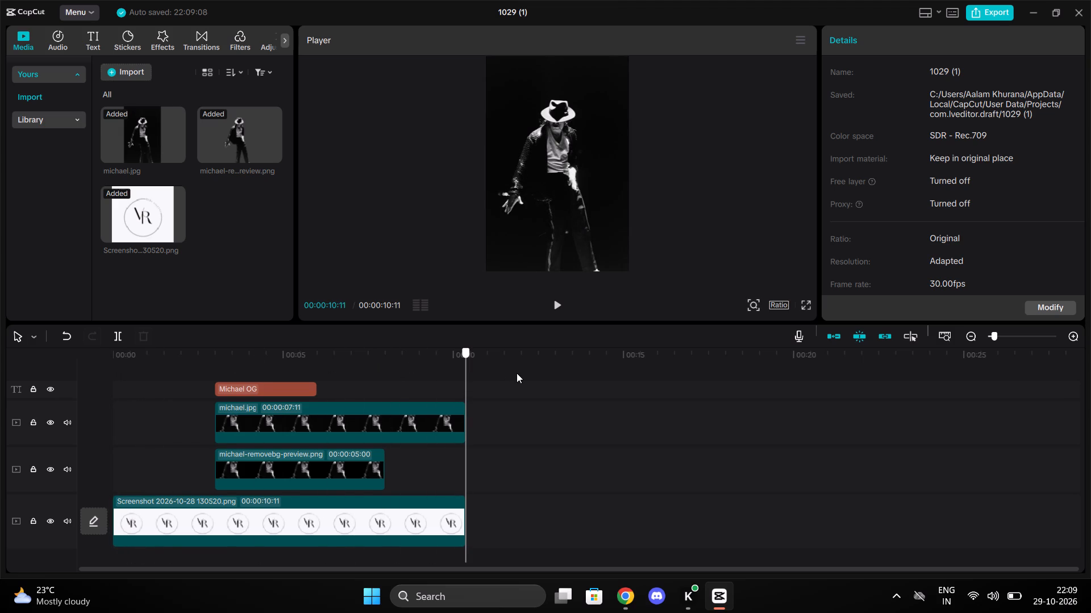
{"action": "left_click_drag", "start_coordinate": [517, 373], "coordinate": [368, 411]}
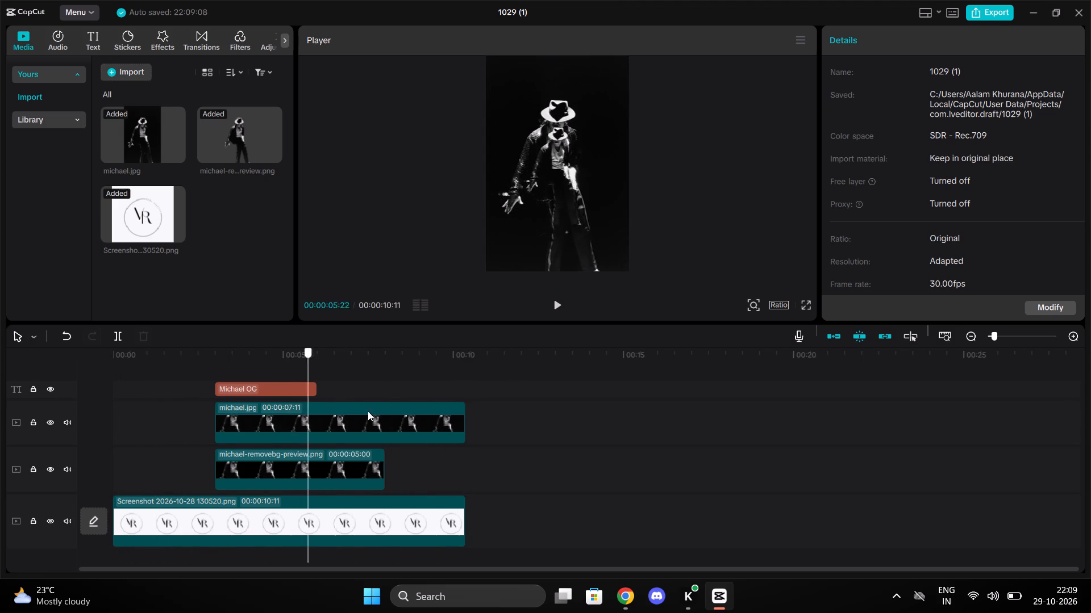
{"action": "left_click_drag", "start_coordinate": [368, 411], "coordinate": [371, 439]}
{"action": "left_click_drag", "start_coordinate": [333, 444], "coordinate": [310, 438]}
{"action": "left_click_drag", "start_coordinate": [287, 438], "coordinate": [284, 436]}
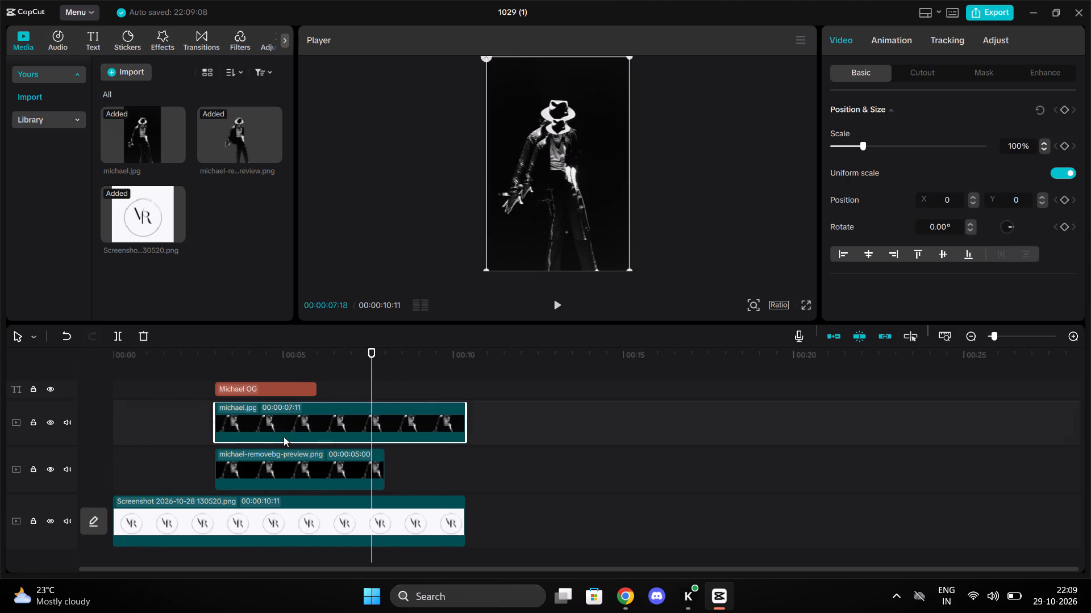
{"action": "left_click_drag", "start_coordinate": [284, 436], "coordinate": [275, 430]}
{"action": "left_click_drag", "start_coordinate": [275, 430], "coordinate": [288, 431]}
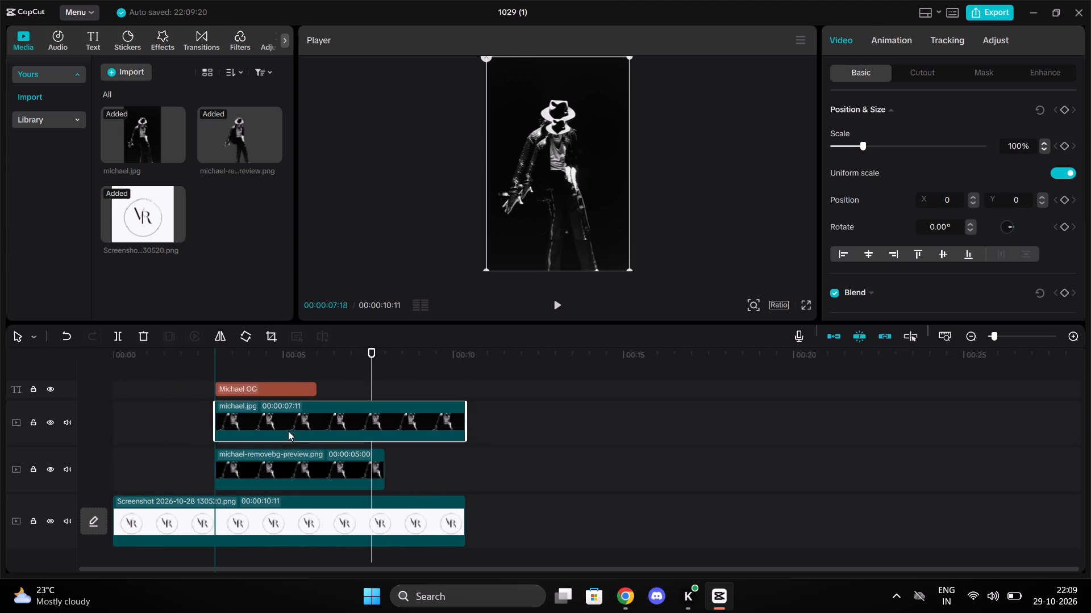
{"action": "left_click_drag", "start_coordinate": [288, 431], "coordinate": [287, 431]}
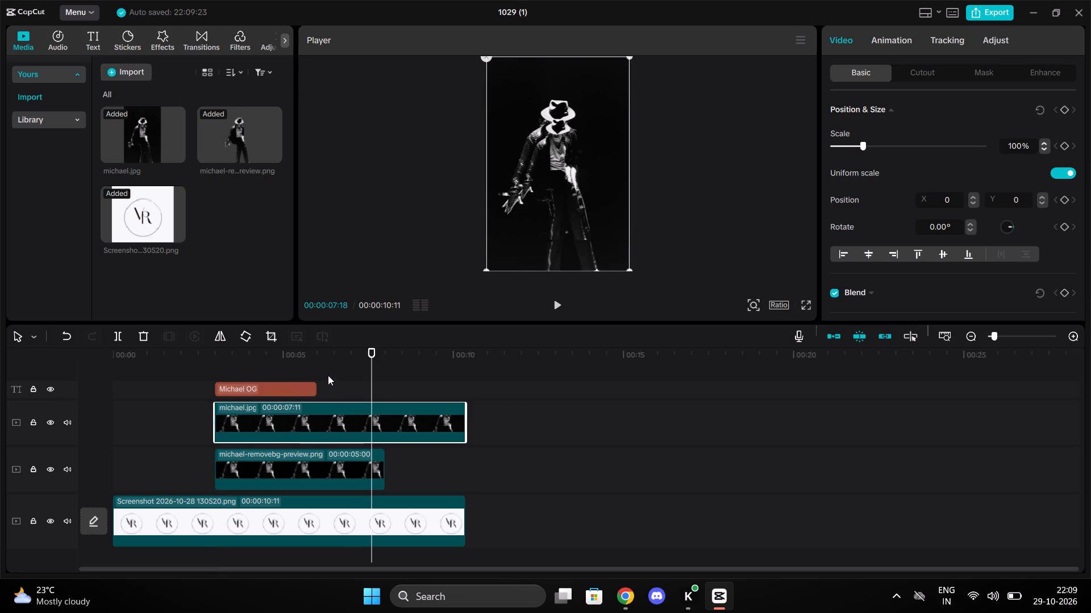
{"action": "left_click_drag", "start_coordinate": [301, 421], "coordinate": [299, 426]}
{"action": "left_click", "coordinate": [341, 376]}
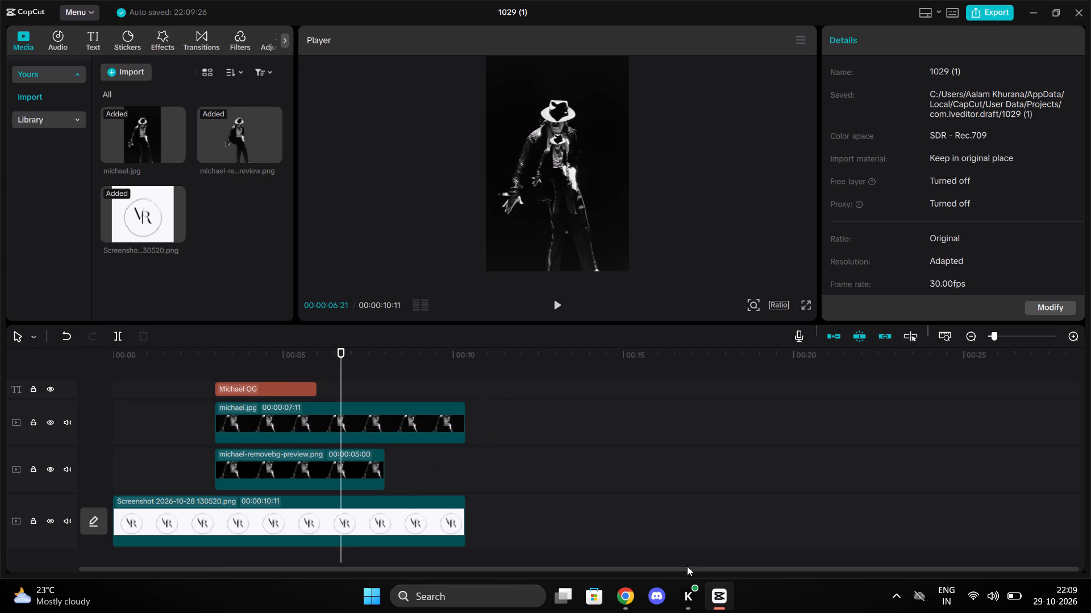
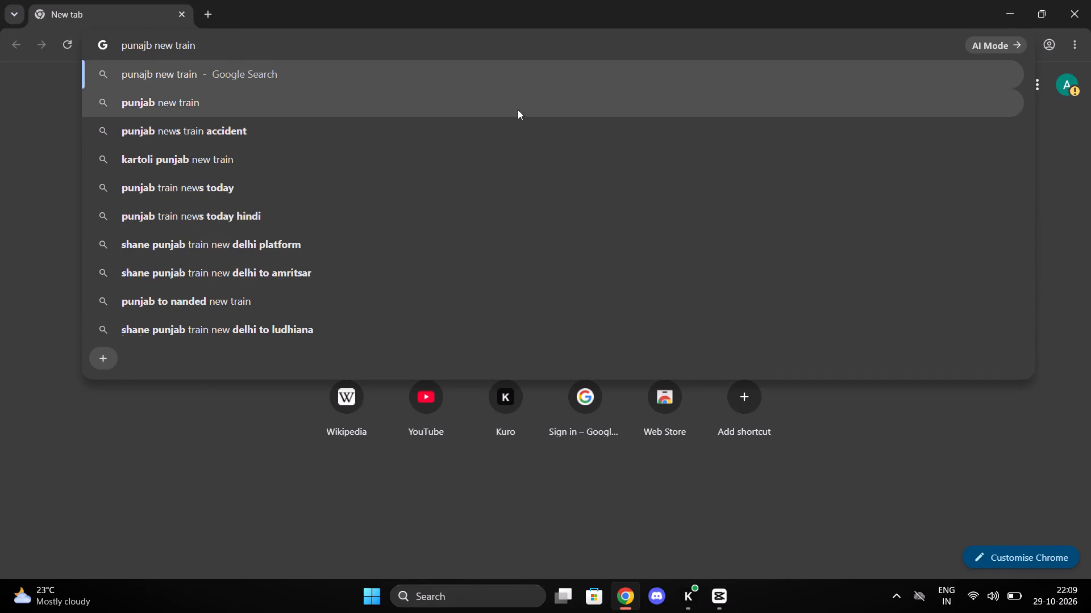
Search Google for "punjab new train" and refine the search to "punjab new train route".
{"action": "left_click", "coordinate": [519, 104]}
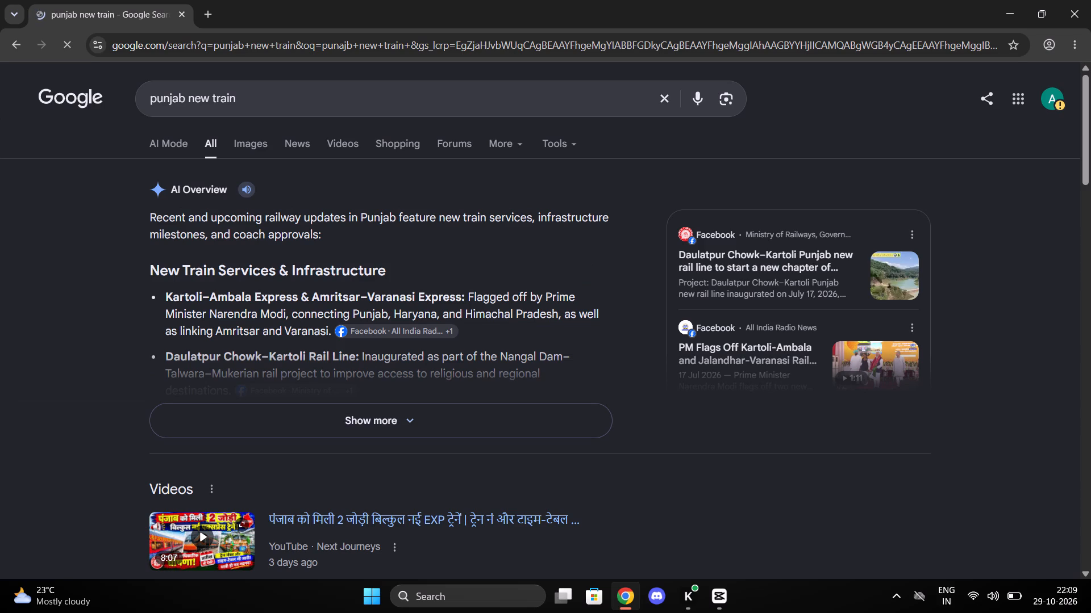
{"action": "left_click", "coordinate": [456, 96]}
{"action": "key", "text": "space"}
{"action": "type", "text": "route"}
{"action": "key", "text": "Return"}
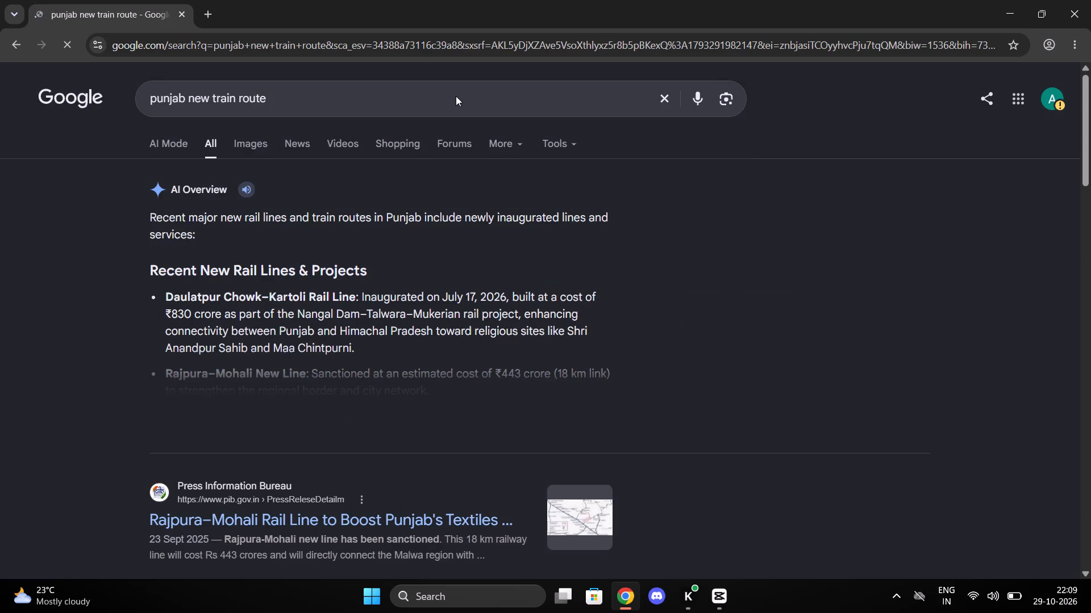
Expand the AI Overview and examine its list of new rail lines, highlighting "Firozpur–Patti Rail Line".
{"action": "left_click", "coordinate": [368, 410]}
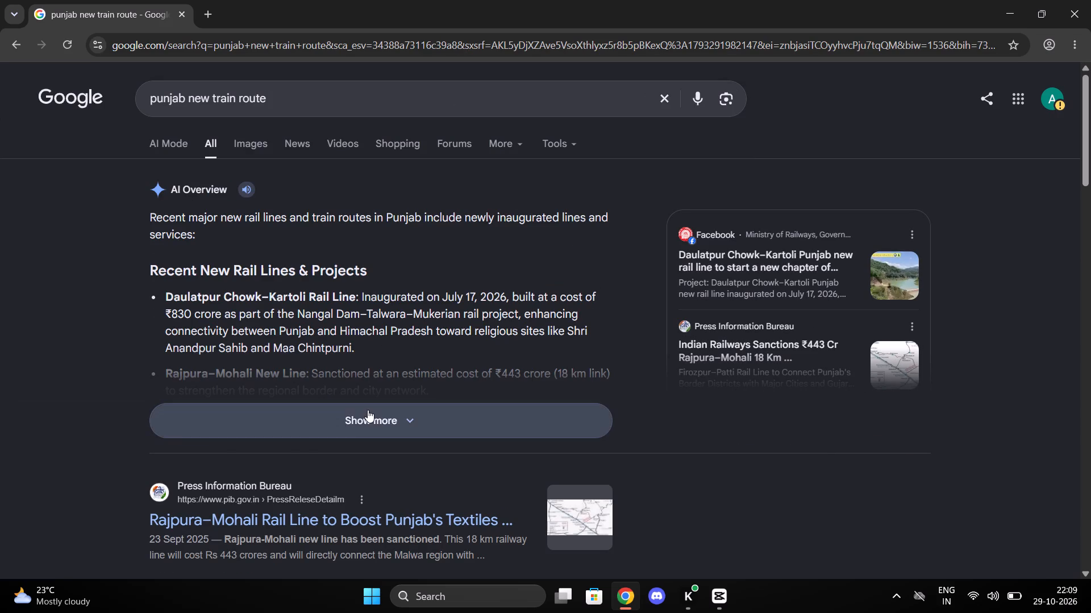
{"action": "scroll", "coordinate": [368, 410], "scroll_direction": "down", "scroll_amount": 1}
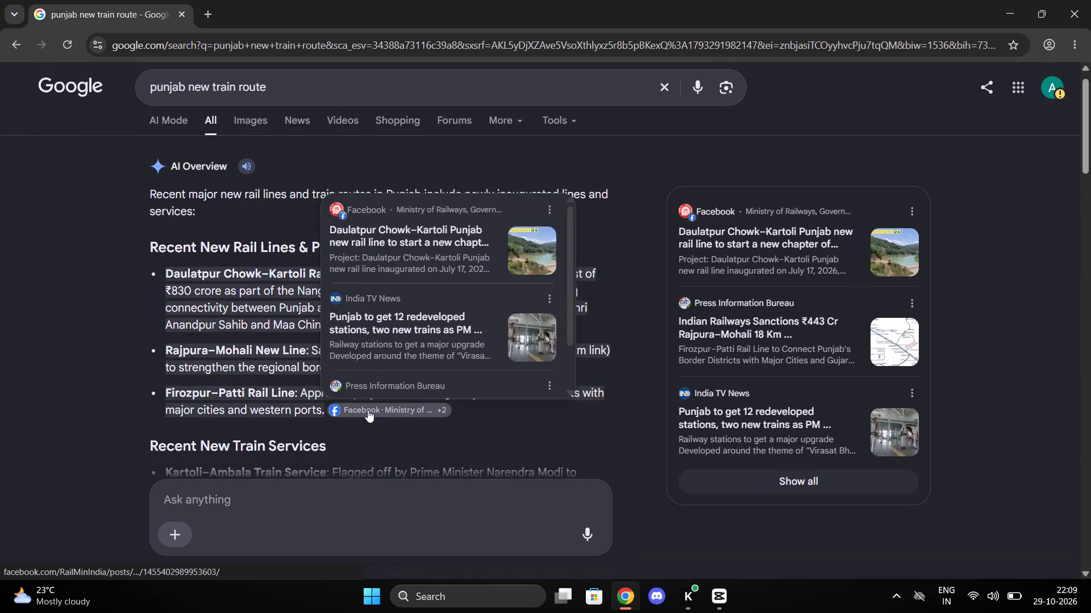
{"action": "scroll", "coordinate": [368, 410], "scroll_direction": "down", "scroll_amount": 1}
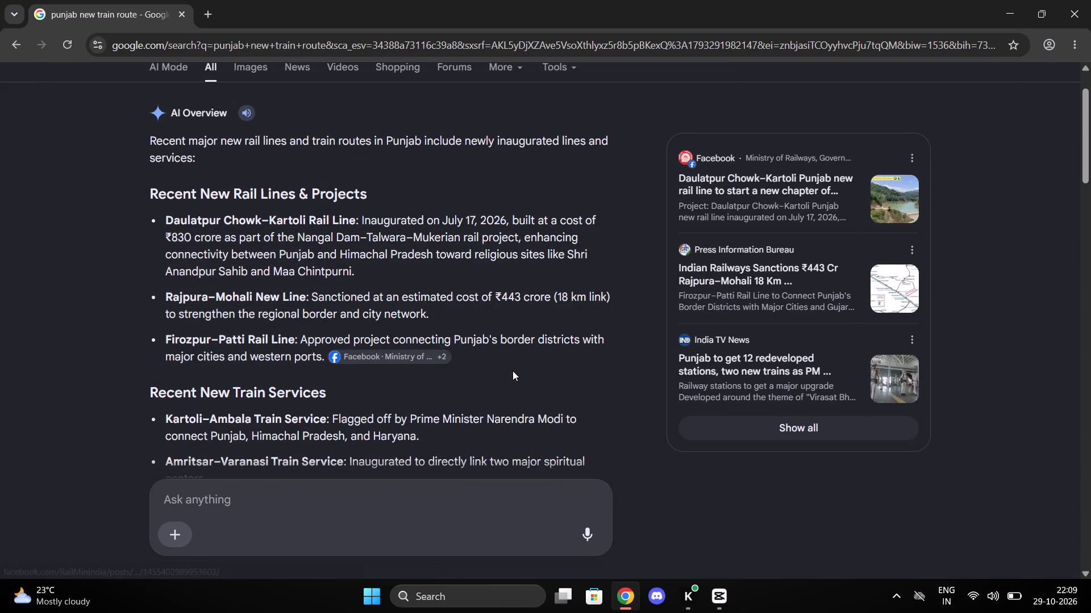
{"action": "double_click", "coordinate": [230, 330]}
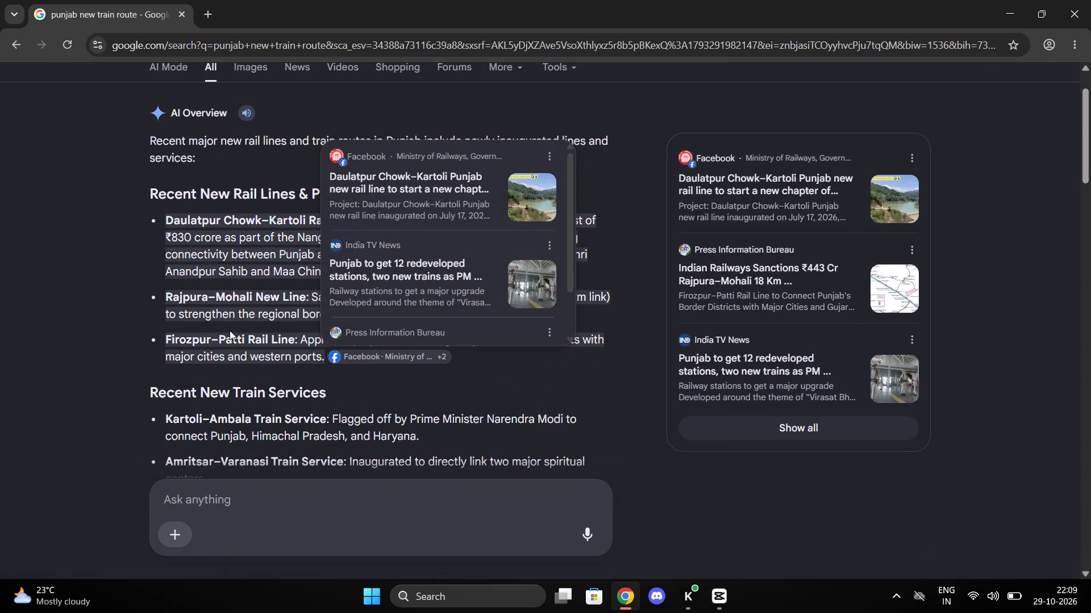
{"action": "left_click_drag", "start_coordinate": [230, 330], "coordinate": [196, 339]}
{"action": "left_click", "coordinate": [196, 339]}
{"action": "left_click_drag", "start_coordinate": [196, 339], "coordinate": [257, 343]}
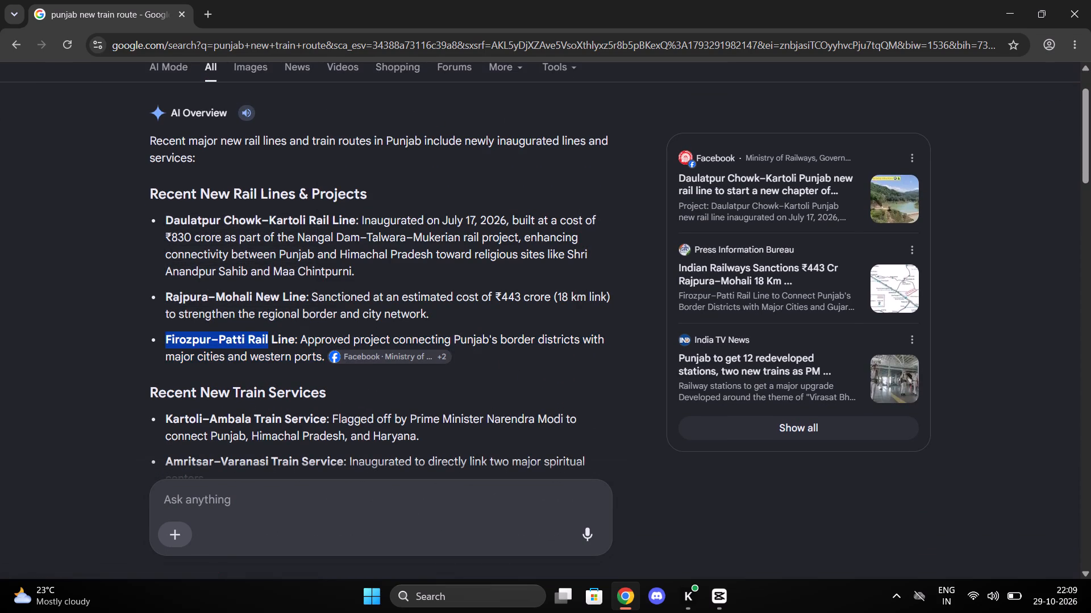
{"action": "left_click_drag", "start_coordinate": [257, 343], "coordinate": [288, 343]}
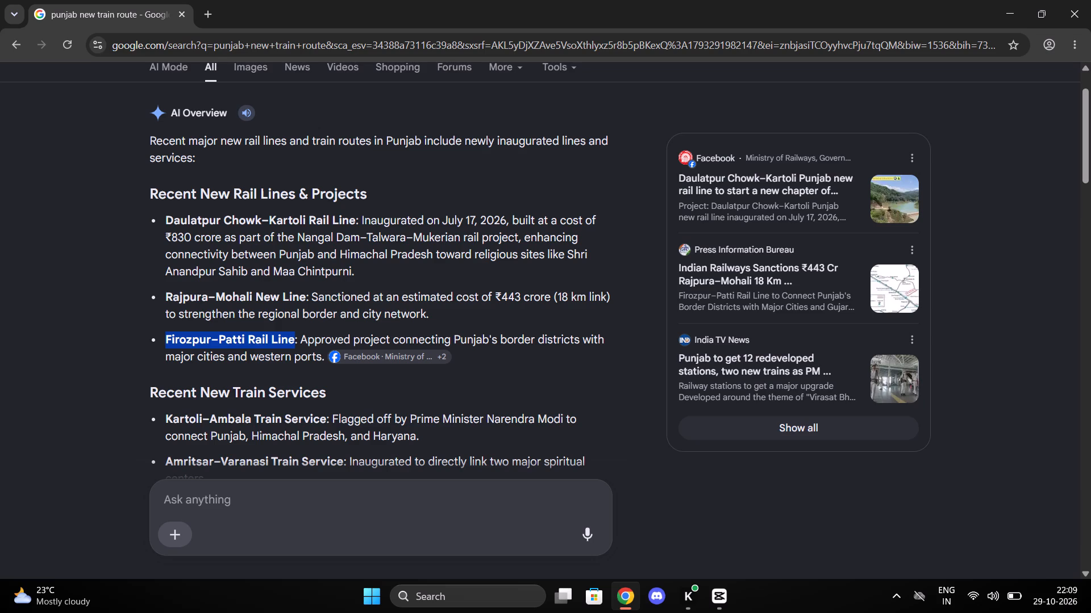
{"action": "left_click", "coordinate": [259, 343]}
Ask the follow-up question "firozpur new train full route to delhi" beneath the AI Overview.
{"action": "left_click", "coordinate": [264, 496]}
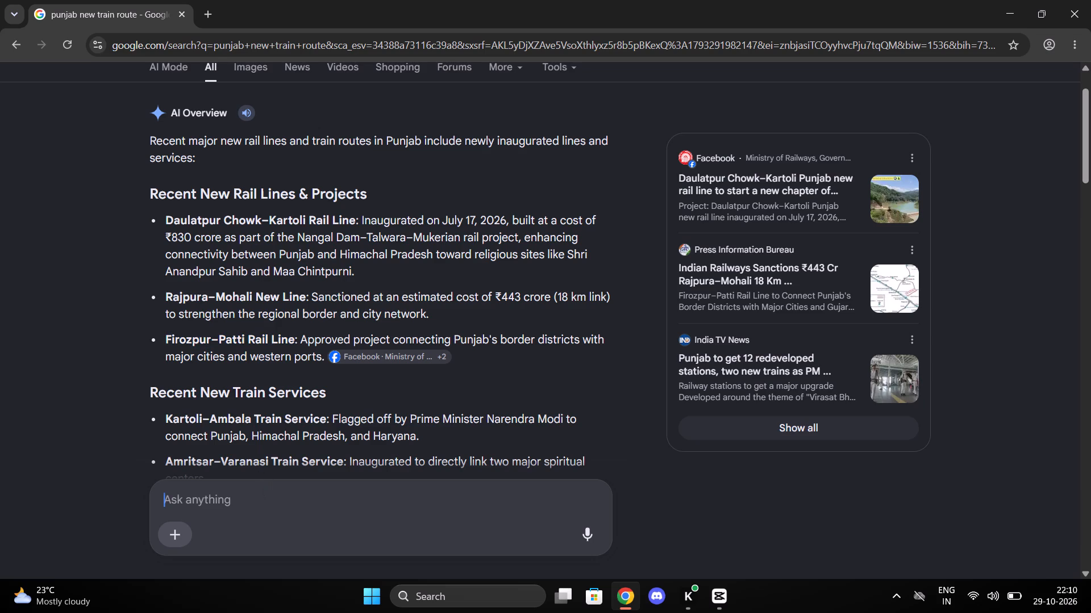
{"action": "type", "text": "firozpur"}
{"action": "key", "text": "space"}
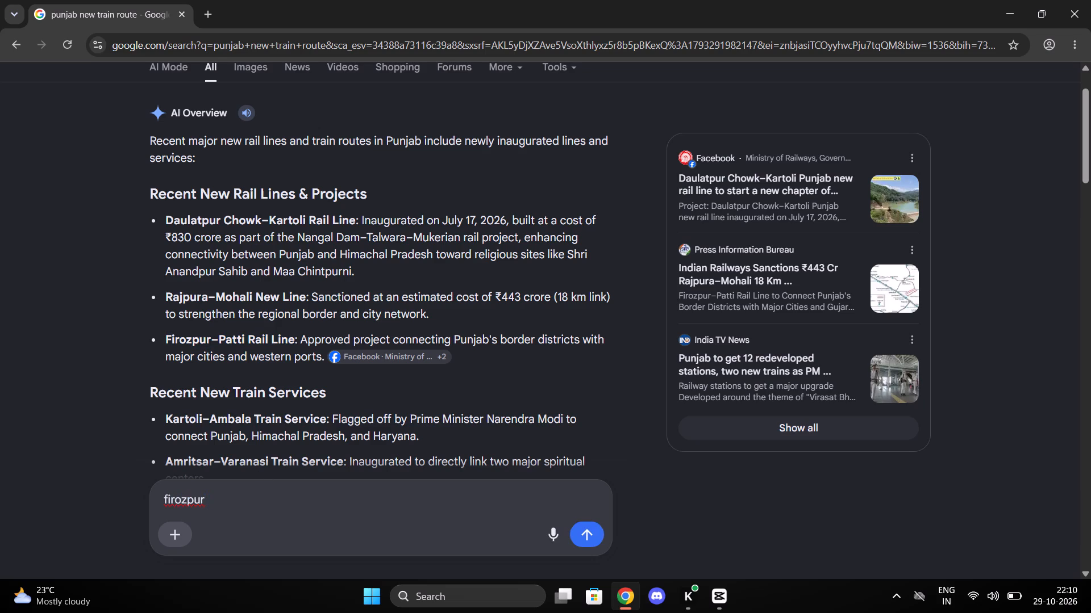
{"action": "key", "text": "t"}
{"action": "key", "text": "BackSpace"}
{"action": "type", "text": "nw"}
{"action": "key", "text": "BackSpace"}
{"action": "type", "text": "ew train"}
{"action": "key", "text": "space"}
{"action": "type", "text": "fu"}
{"action": "type", "text": ";;\\"}
{"action": "key", "text": "BackSpace"}
{"action": "key", "text": "BackSpace"}
{"action": "key", "text": "BackSpace"}
{"action": "type", "text": "ll route to delhi"}
{"action": "key", "text": "Return"}
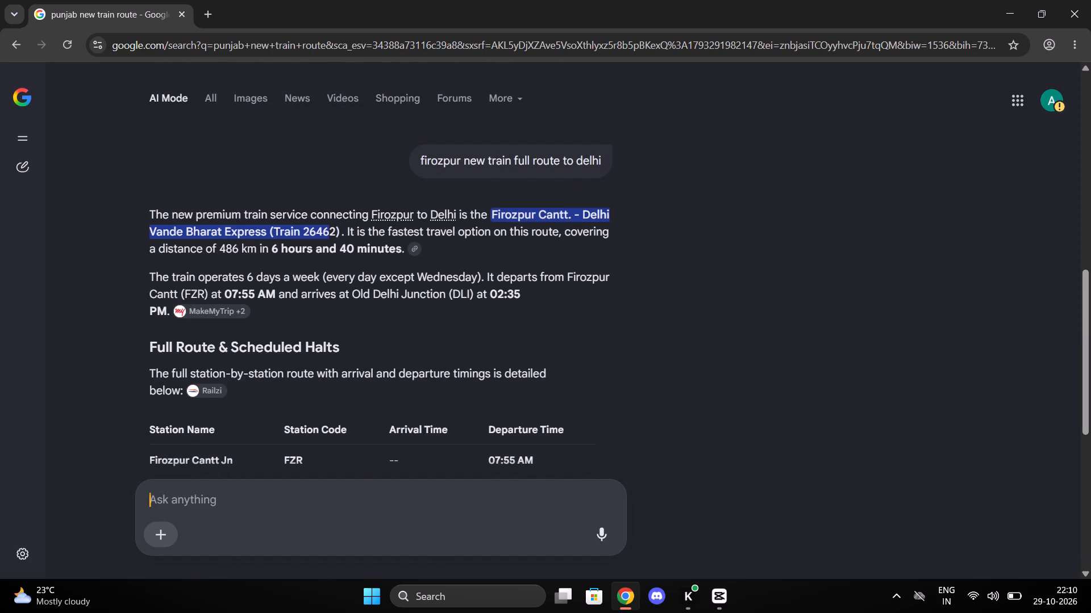
Read through the Firozpur–Delhi train's station-by-station timetable and close the browser.
{"action": "scroll", "coordinate": [264, 496], "scroll_direction": "down", "scroll_amount": 1}
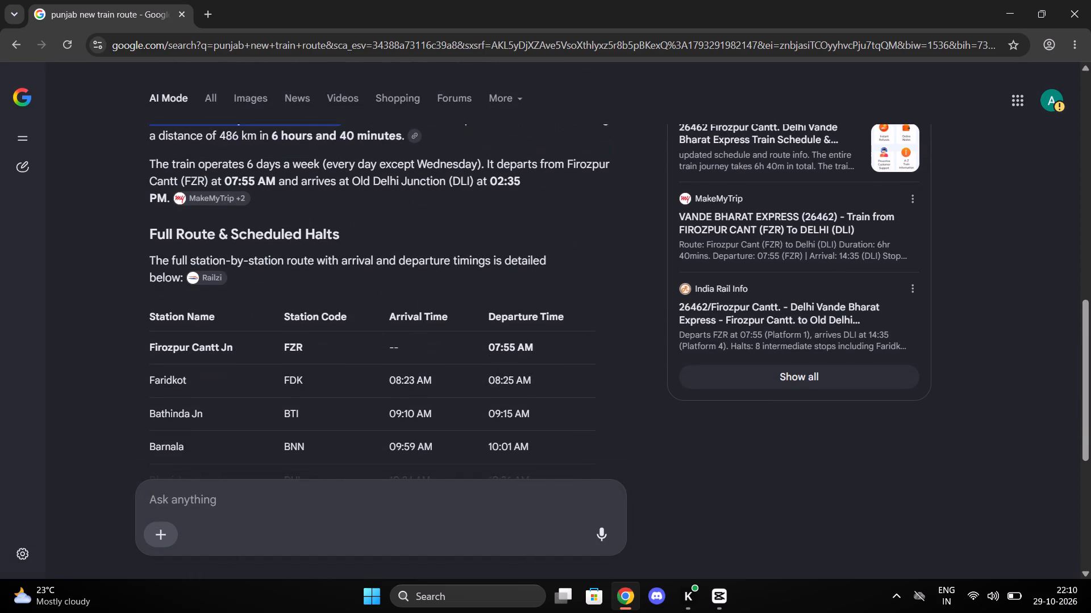
{"action": "scroll", "coordinate": [264, 496], "scroll_direction": "down", "scroll_amount": 2}
{"action": "scroll", "coordinate": [264, 496], "scroll_direction": "up", "scroll_amount": 1}
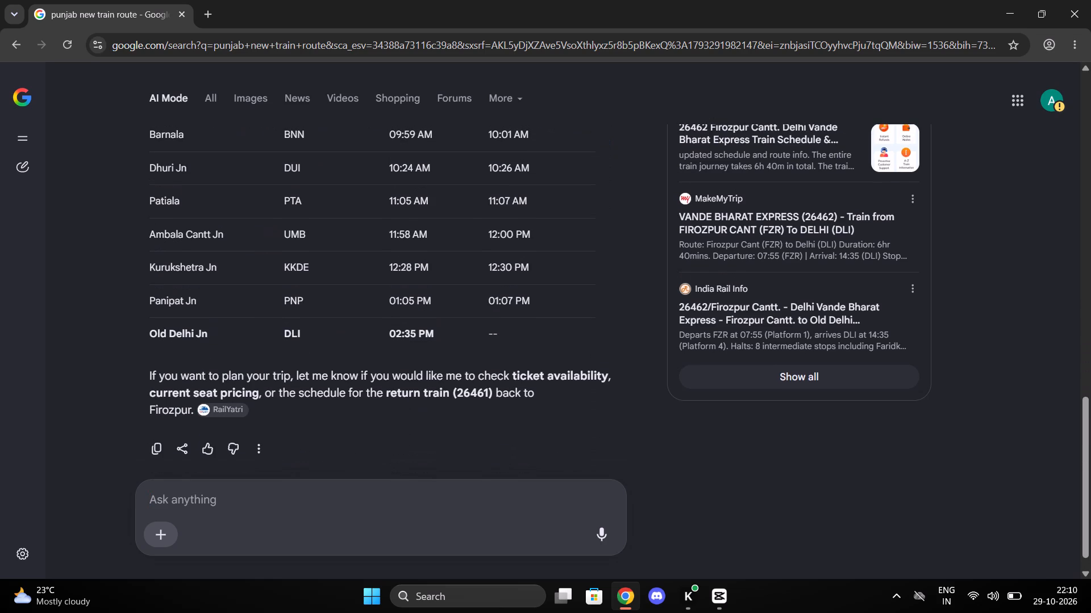
{"action": "scroll", "coordinate": [264, 496], "scroll_direction": "up", "scroll_amount": 1}
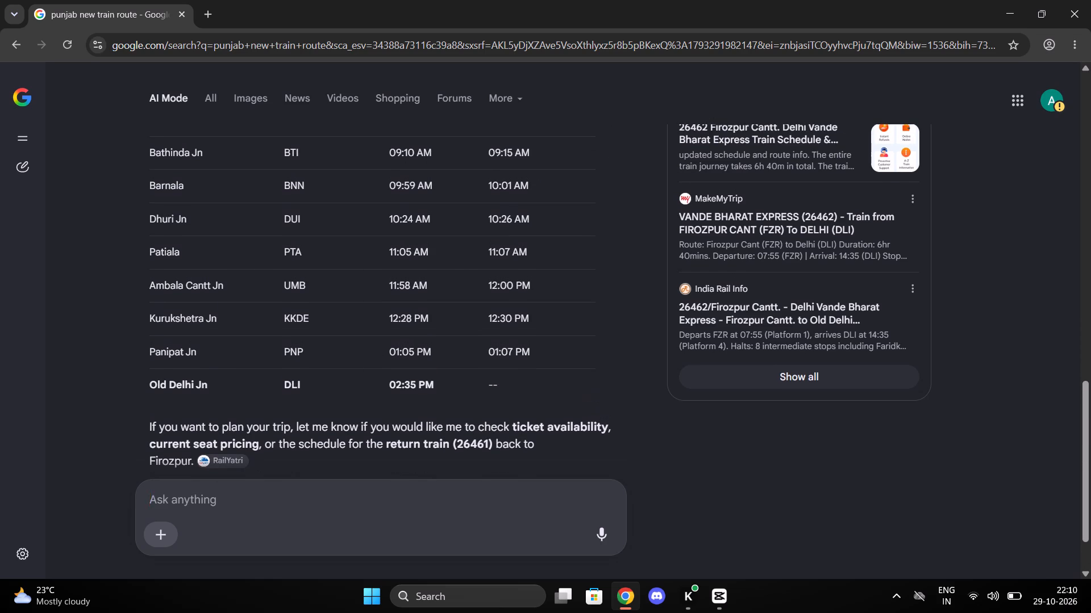
{"action": "scroll", "coordinate": [264, 496], "scroll_direction": "up", "scroll_amount": 7}
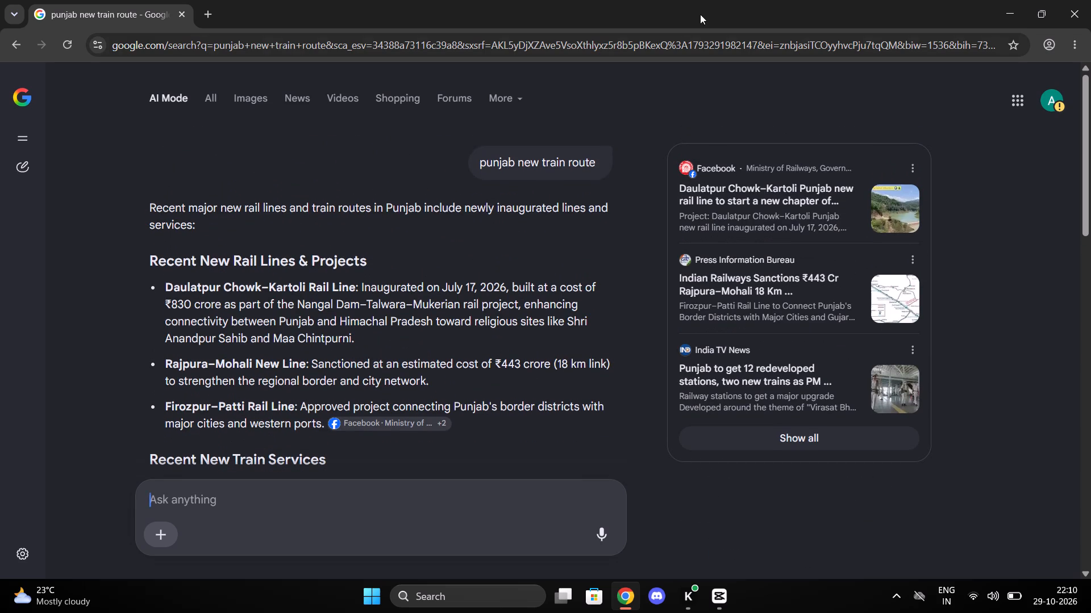
{"action": "left_click", "coordinate": [1081, 0]}
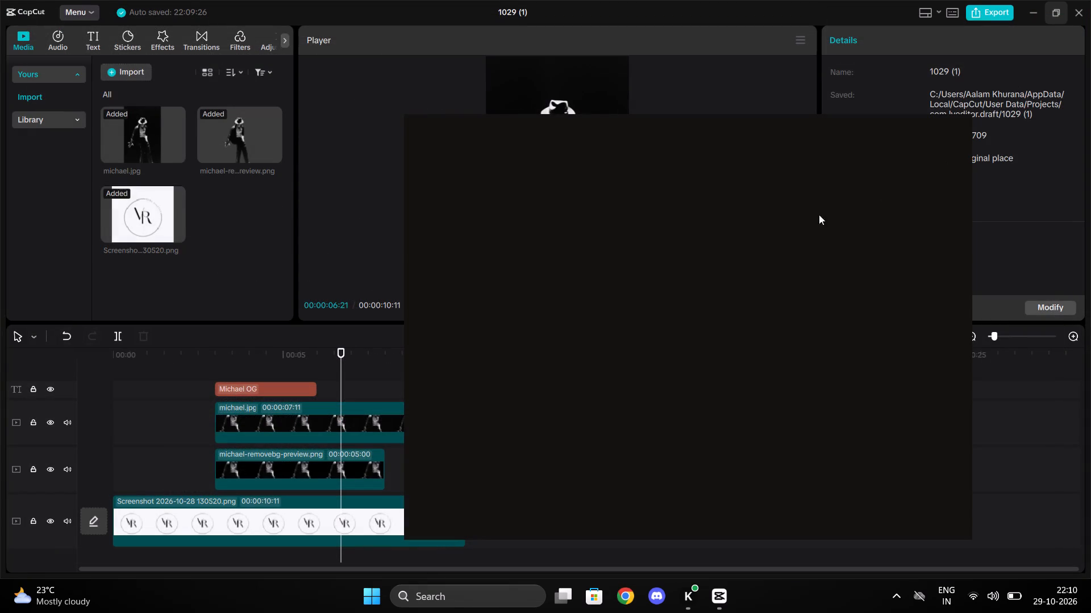
In CapCut, extend the Michael OG title clip to end at 00:00:10:11, level with the end of the michael.jpg clip.
{"action": "left_click", "coordinate": [313, 257]}
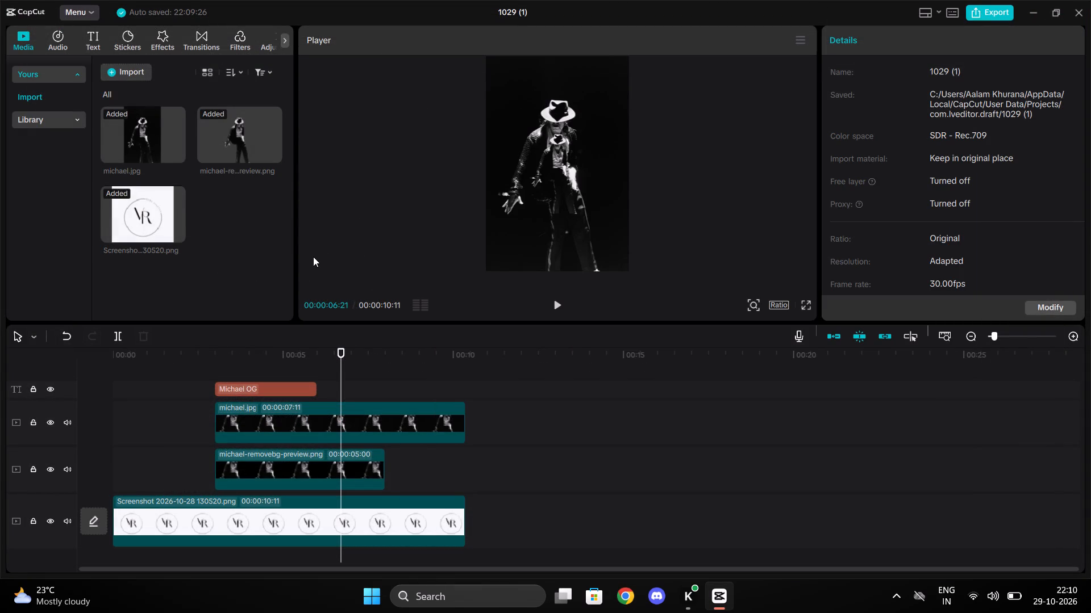
{"action": "left_click", "coordinate": [296, 384]}
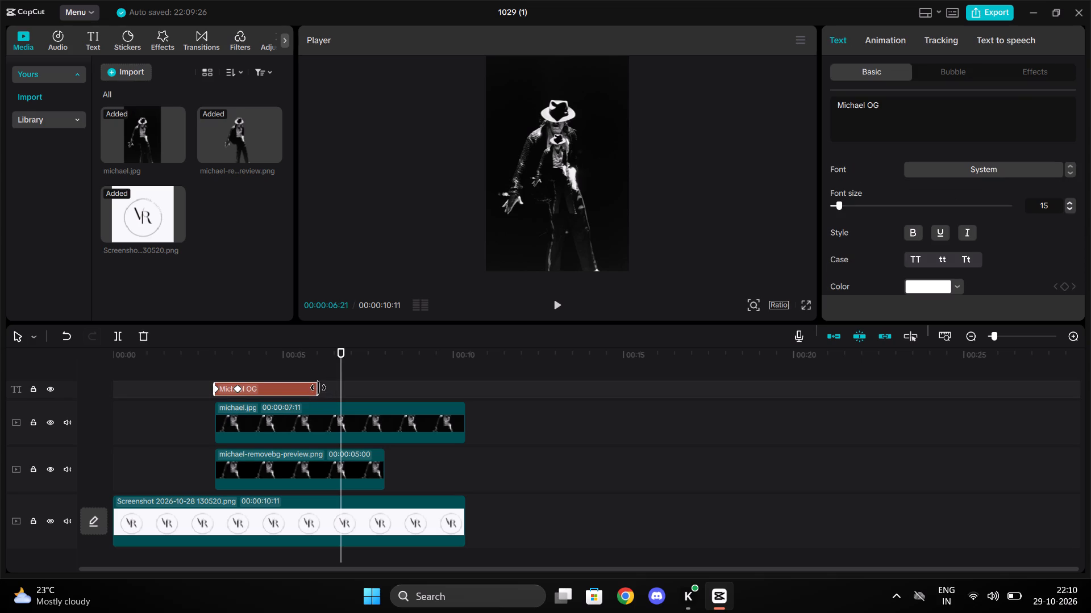
{"action": "left_click_drag", "start_coordinate": [318, 388], "coordinate": [461, 393]}
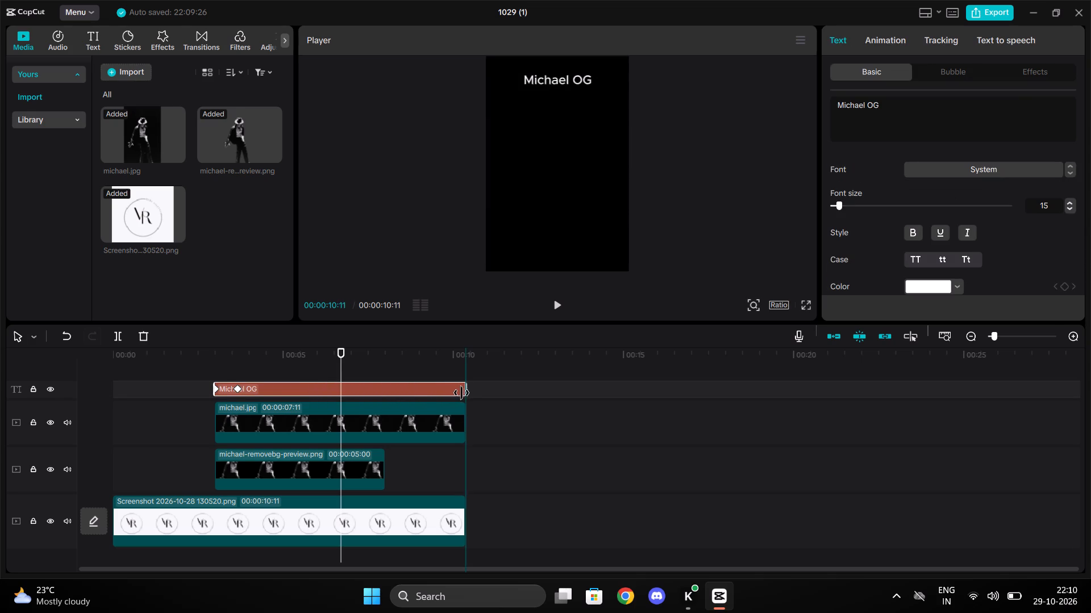
{"action": "left_click_drag", "start_coordinate": [461, 393], "coordinate": [463, 393]}
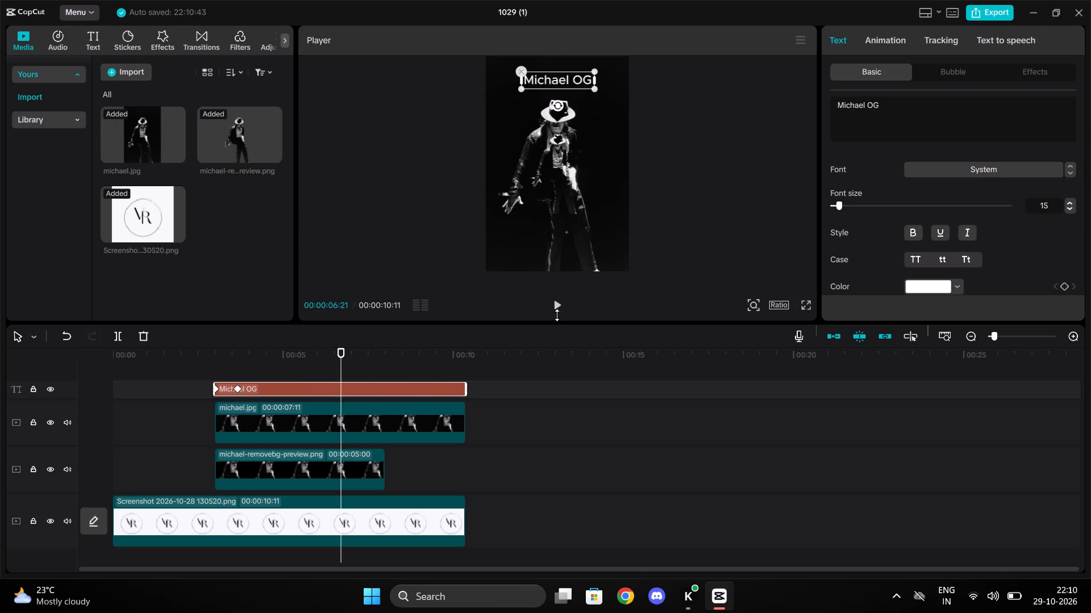
{"action": "scroll", "coordinate": [470, 409], "scroll_direction": "right", "scroll_amount": 4}
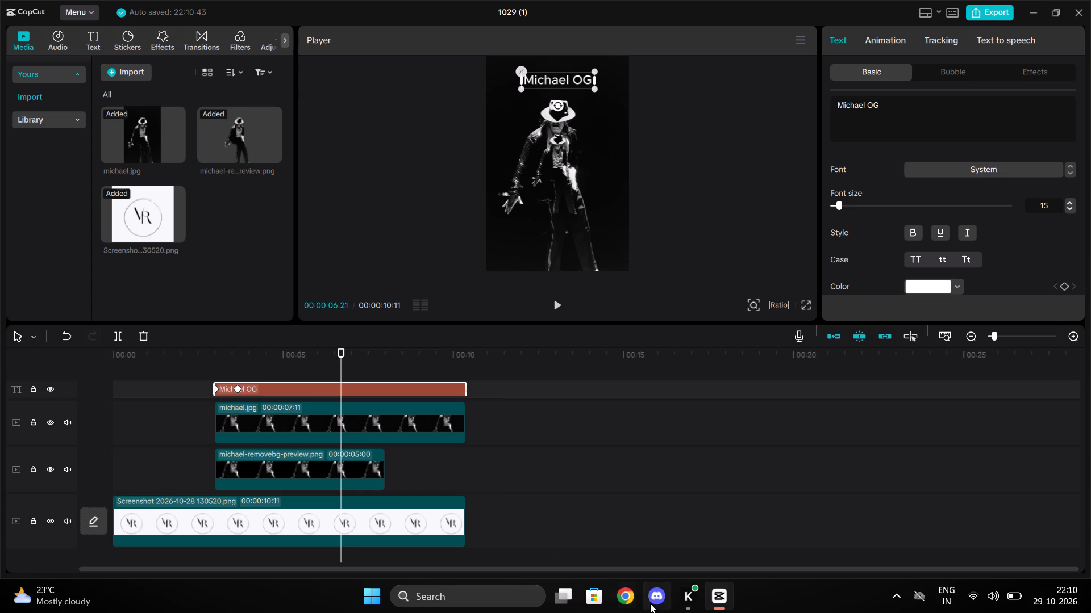
Open Discord.
{"action": "left_click", "coordinate": [657, 606]}
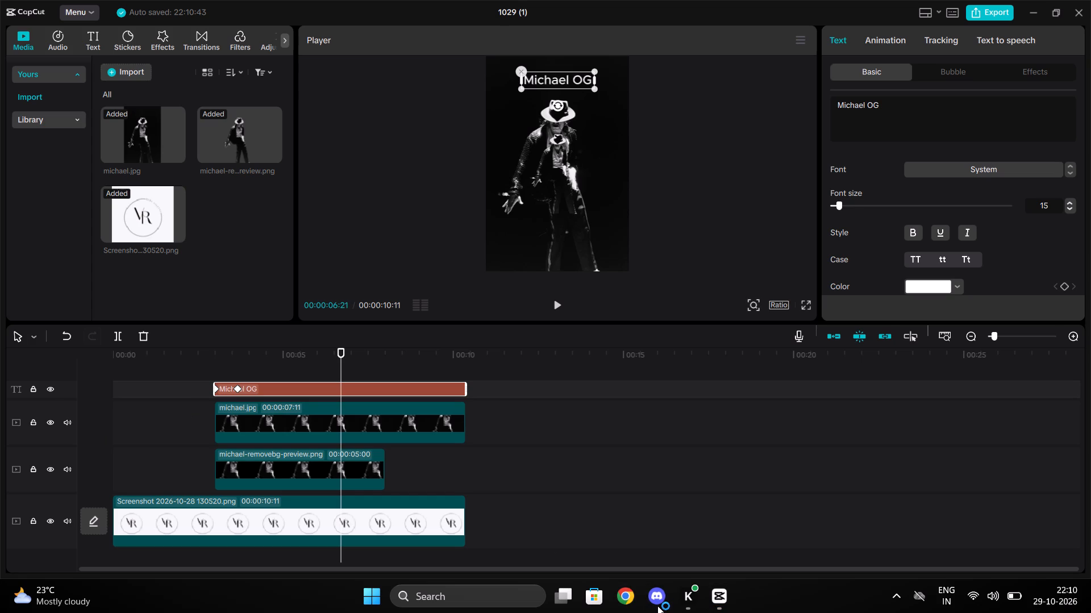
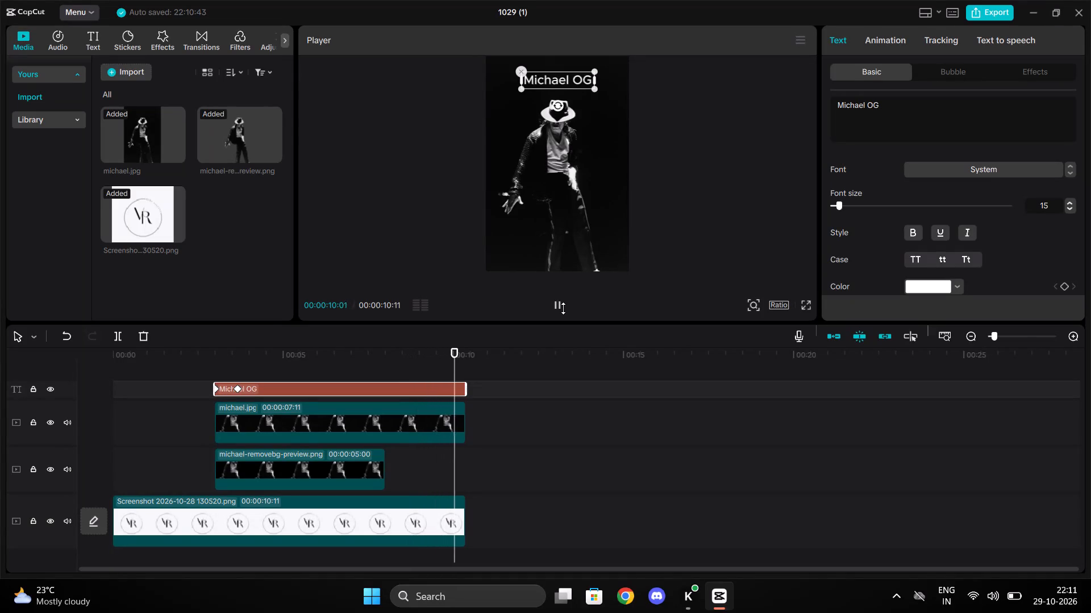
Review the whole video by moving the playhead between the start of the timeline and the later Michael section.
{"action": "left_click", "coordinate": [559, 304]}
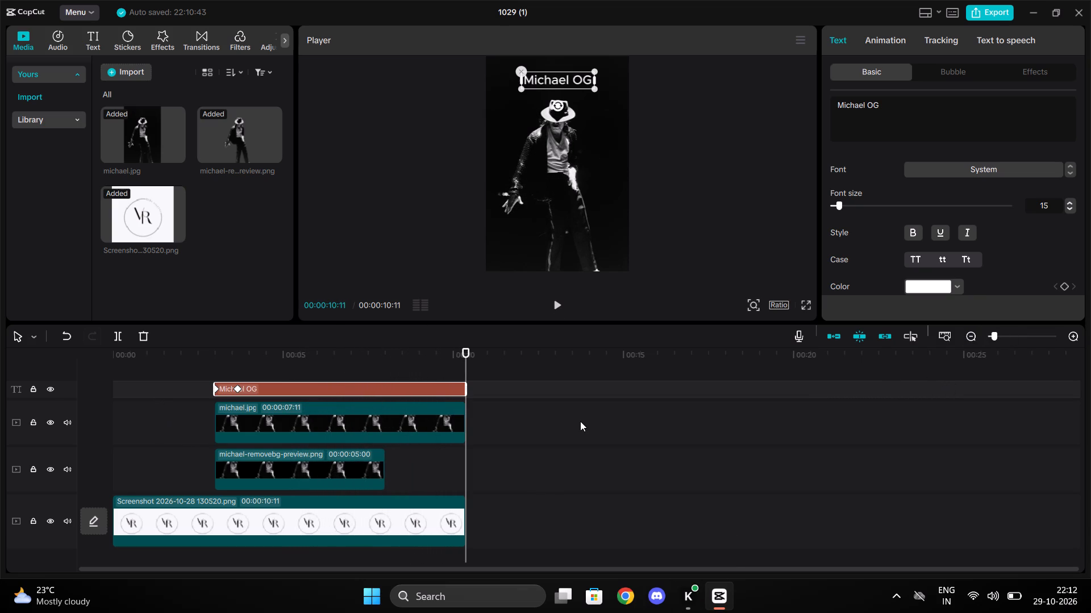
{"action": "left_click", "coordinate": [205, 37]}
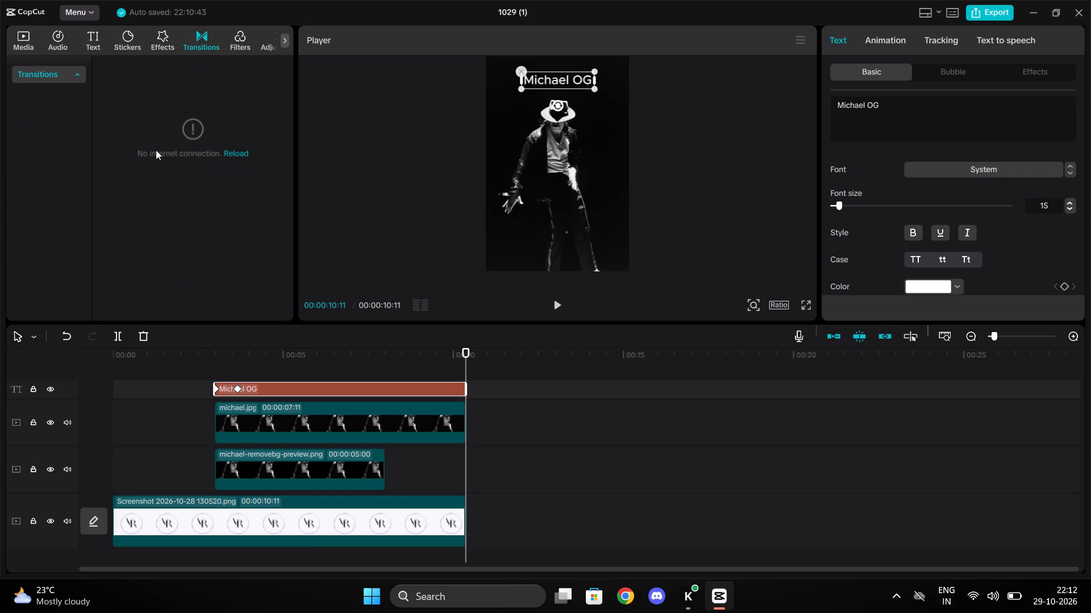
{"action": "left_click", "coordinate": [32, 40]}
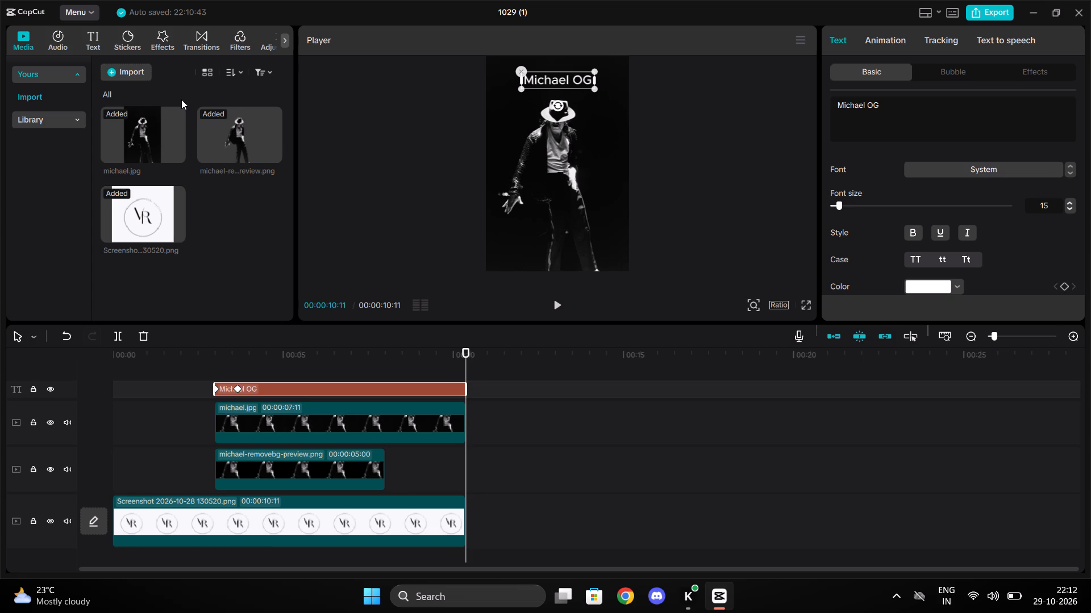
{"action": "left_click", "coordinate": [524, 373]}
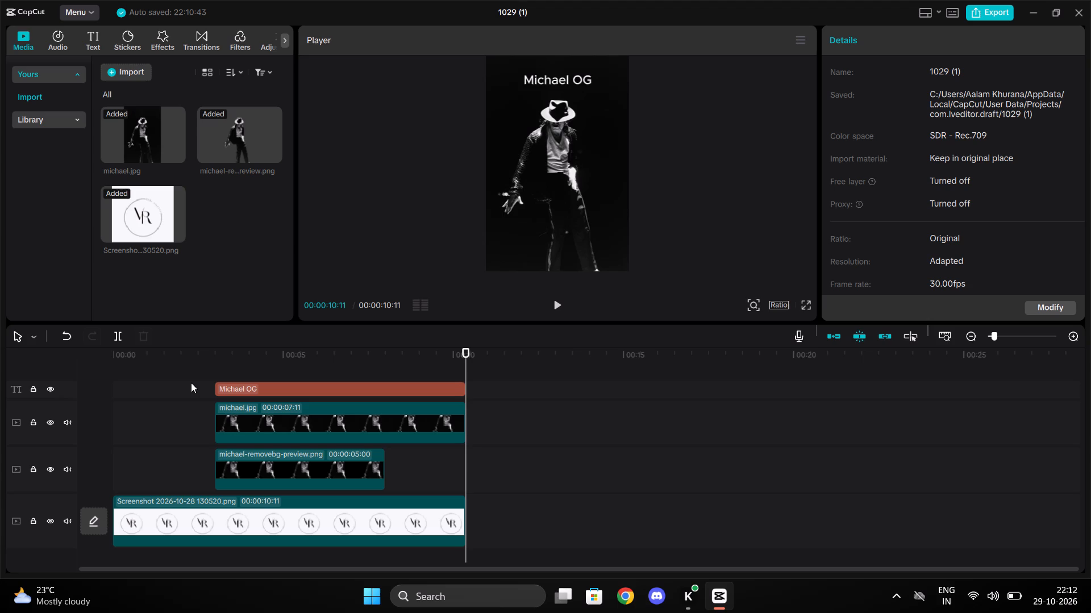
{"action": "left_click", "coordinate": [138, 371]}
{"action": "left_click_drag", "start_coordinate": [138, 371], "coordinate": [115, 367]}
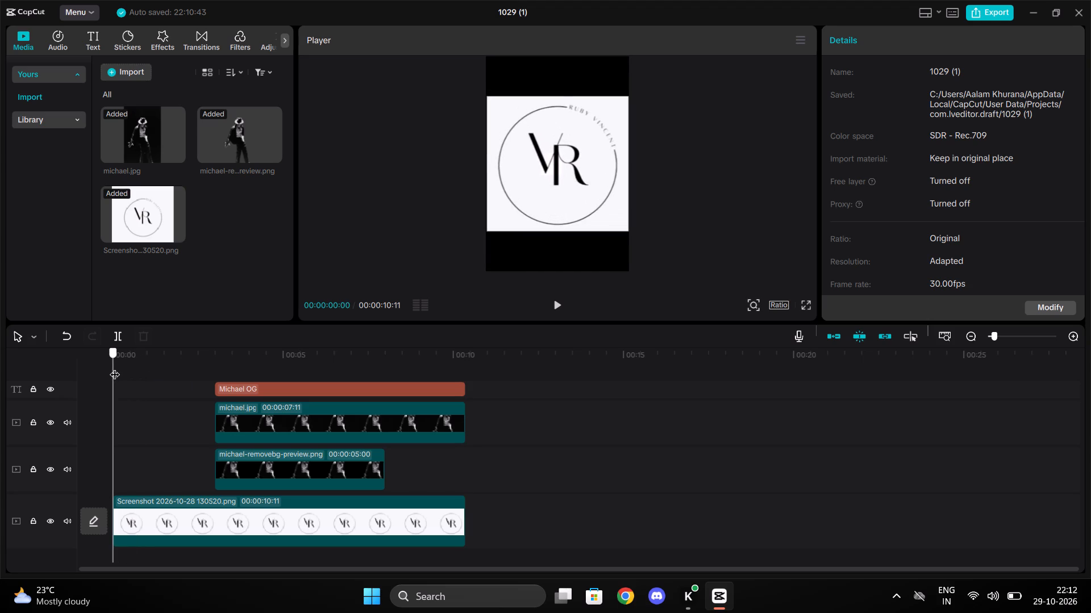
{"action": "left_click_drag", "start_coordinate": [115, 367], "coordinate": [468, 392]}
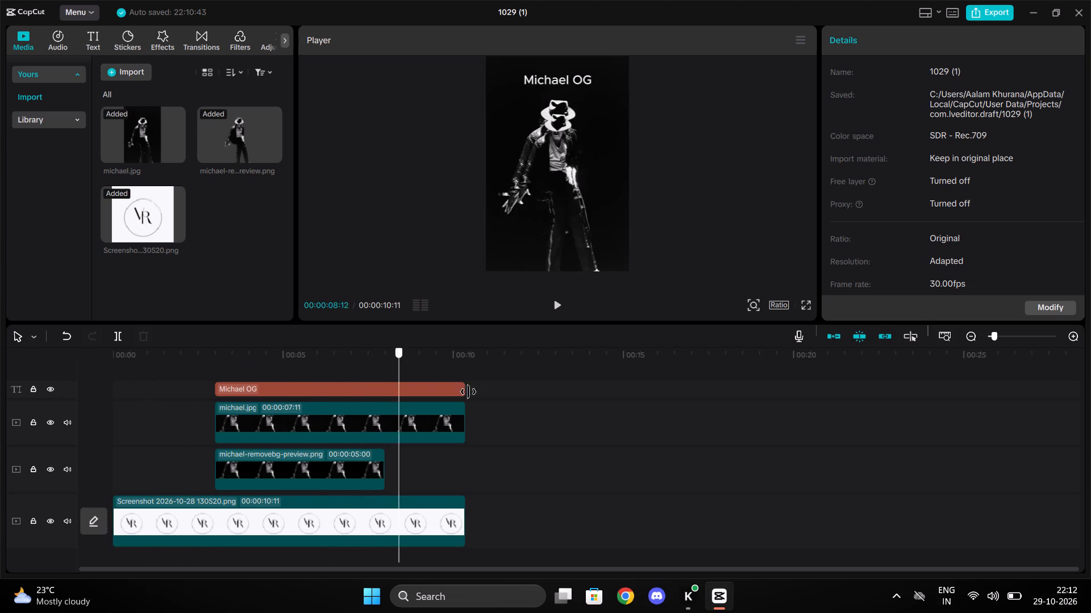
{"action": "left_click_drag", "start_coordinate": [468, 392], "coordinate": [86, 358]}
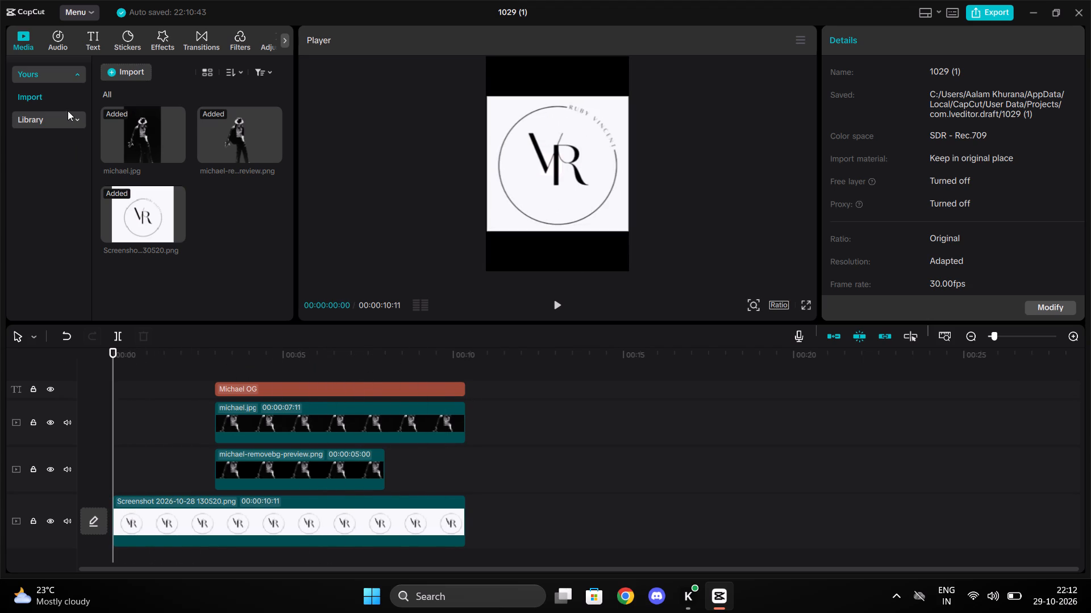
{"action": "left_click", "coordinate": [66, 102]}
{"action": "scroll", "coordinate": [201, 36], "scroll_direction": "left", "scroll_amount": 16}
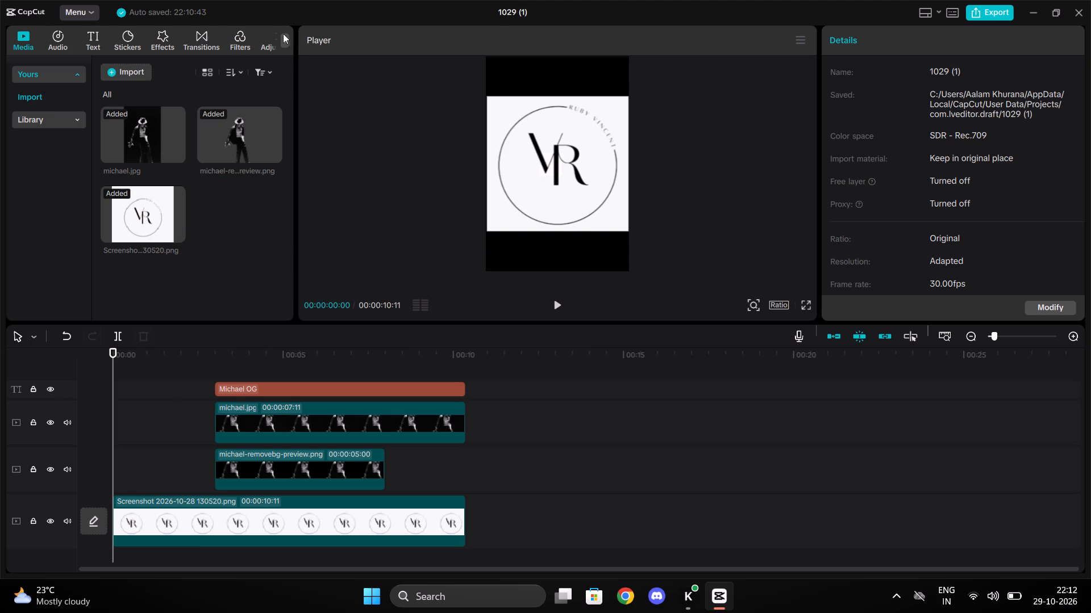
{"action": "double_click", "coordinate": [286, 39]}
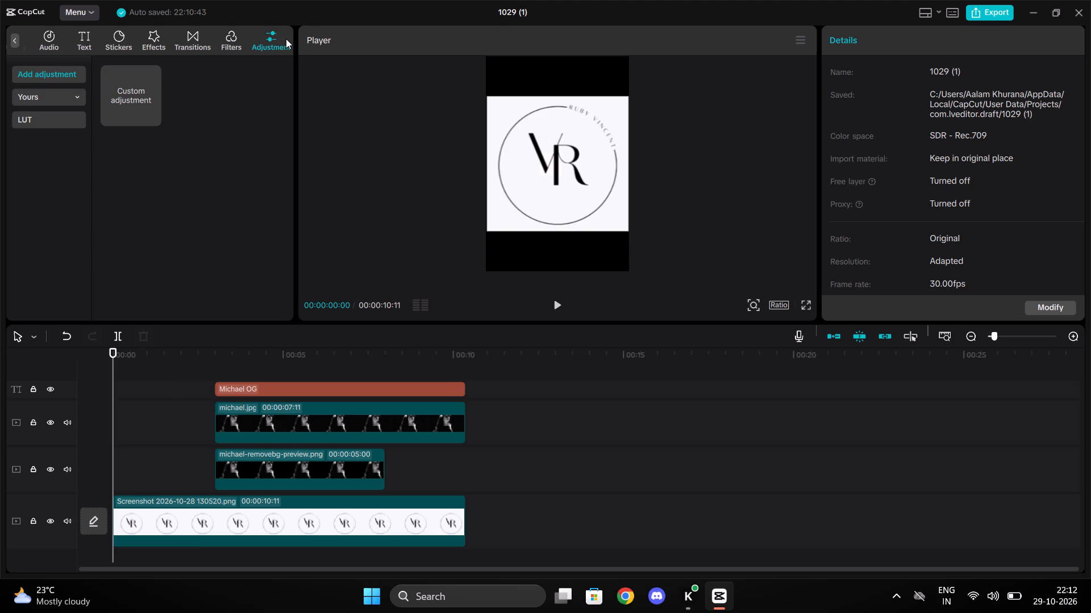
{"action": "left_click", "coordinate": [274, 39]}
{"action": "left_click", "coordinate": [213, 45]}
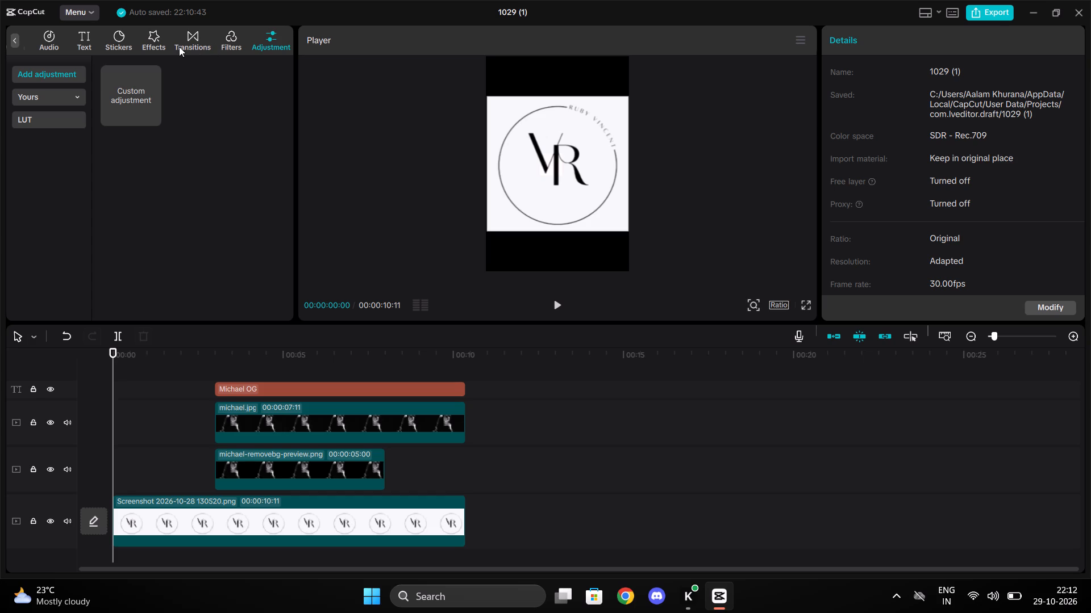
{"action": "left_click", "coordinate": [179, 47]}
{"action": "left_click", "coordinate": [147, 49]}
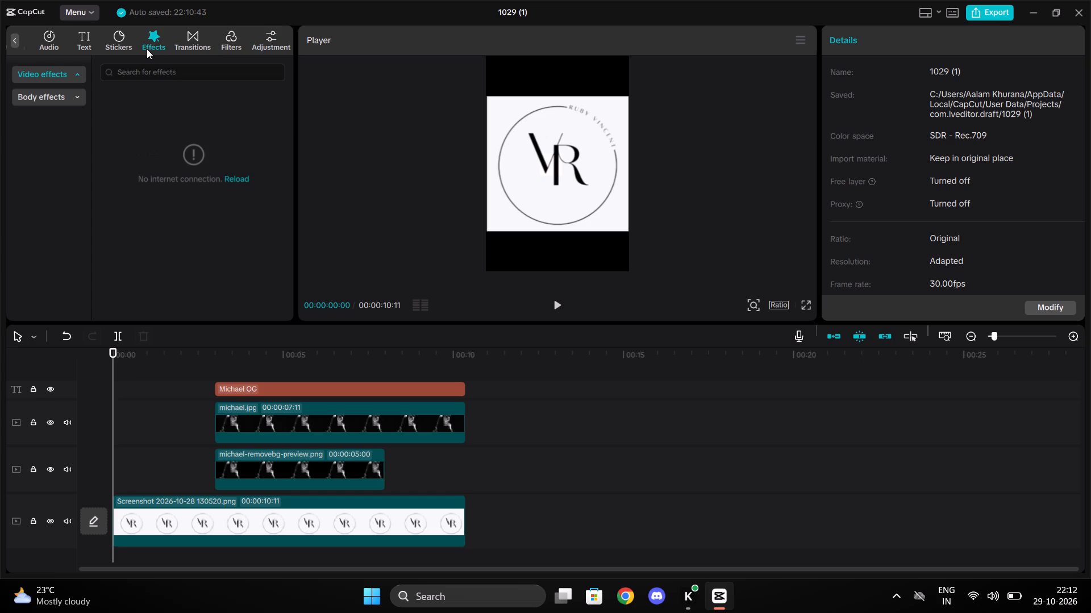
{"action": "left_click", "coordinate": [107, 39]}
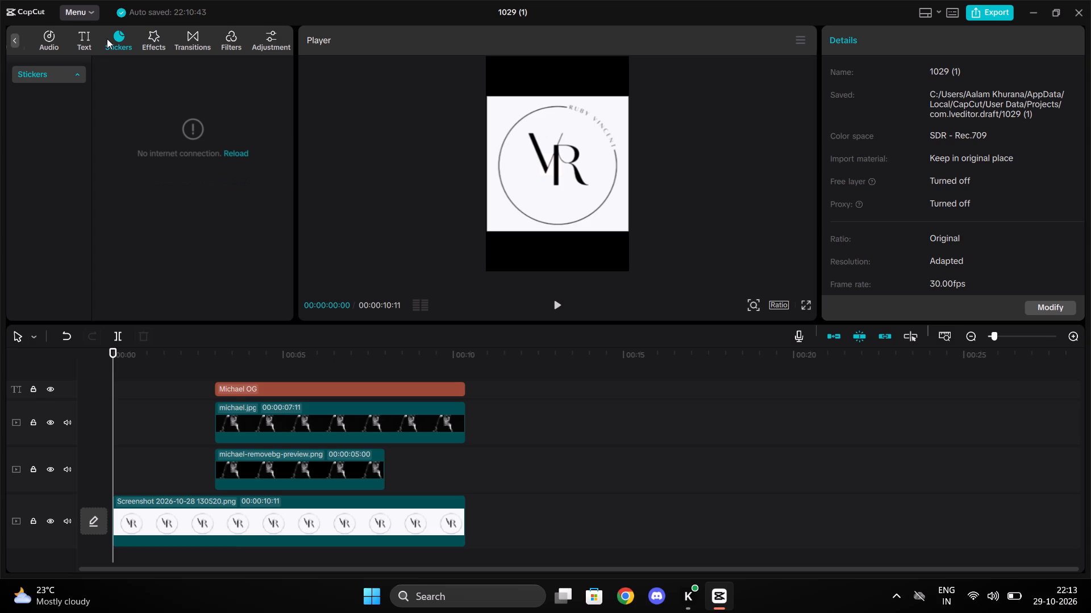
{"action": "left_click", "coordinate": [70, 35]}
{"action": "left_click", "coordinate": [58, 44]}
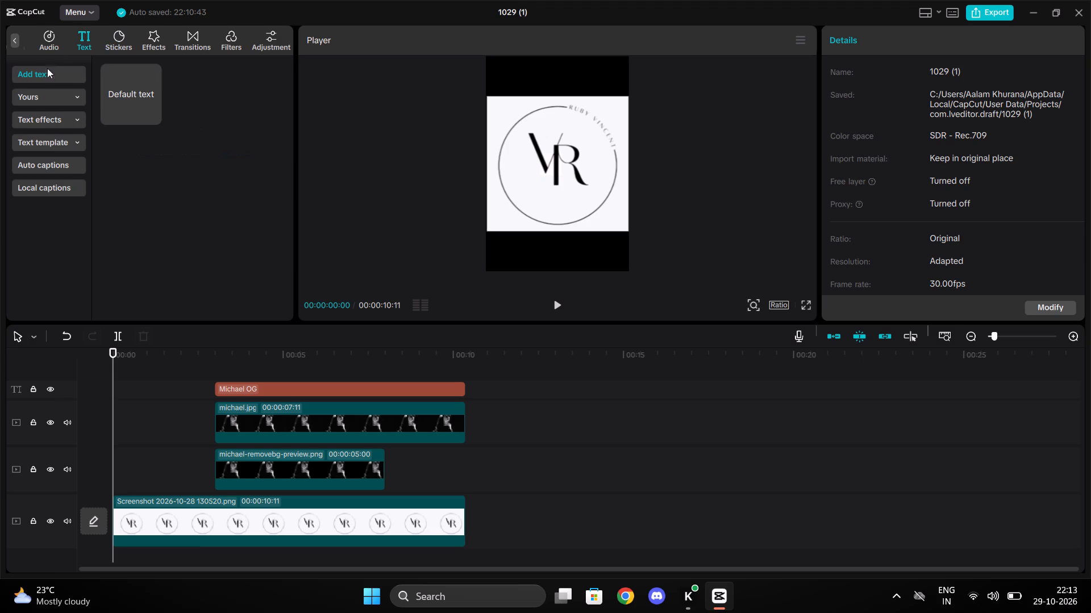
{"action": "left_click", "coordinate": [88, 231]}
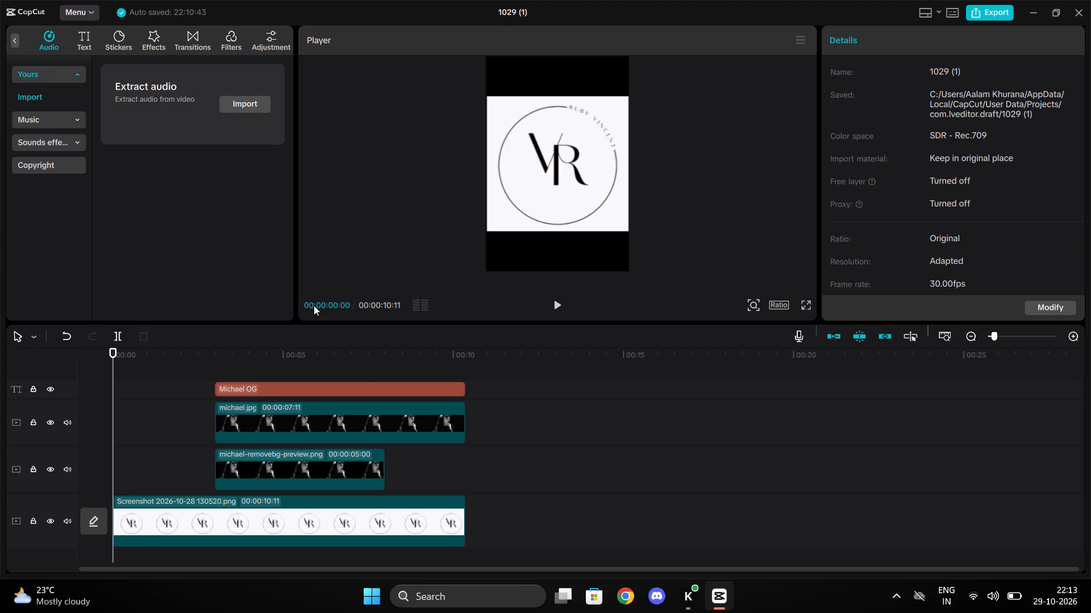
Examine the changeover around 00:00:03:00 from the VR logo to the Michael images and title, moving the playhead across it.
{"action": "left_click", "coordinate": [358, 373]}
{"action": "left_click_drag", "start_coordinate": [358, 373], "coordinate": [347, 373]}
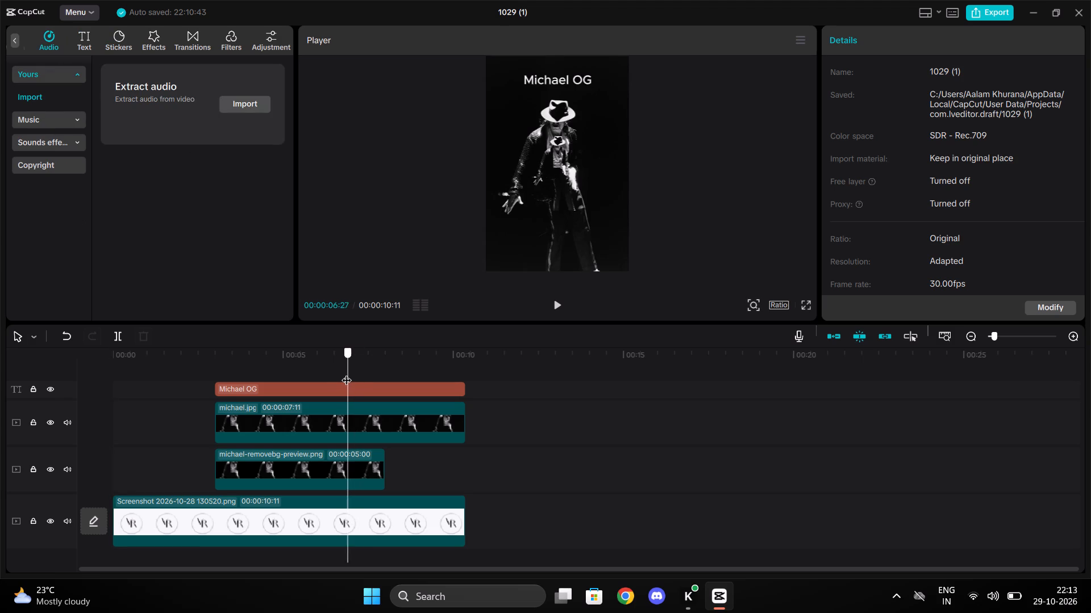
{"action": "left_click_drag", "start_coordinate": [347, 373], "coordinate": [307, 387]}
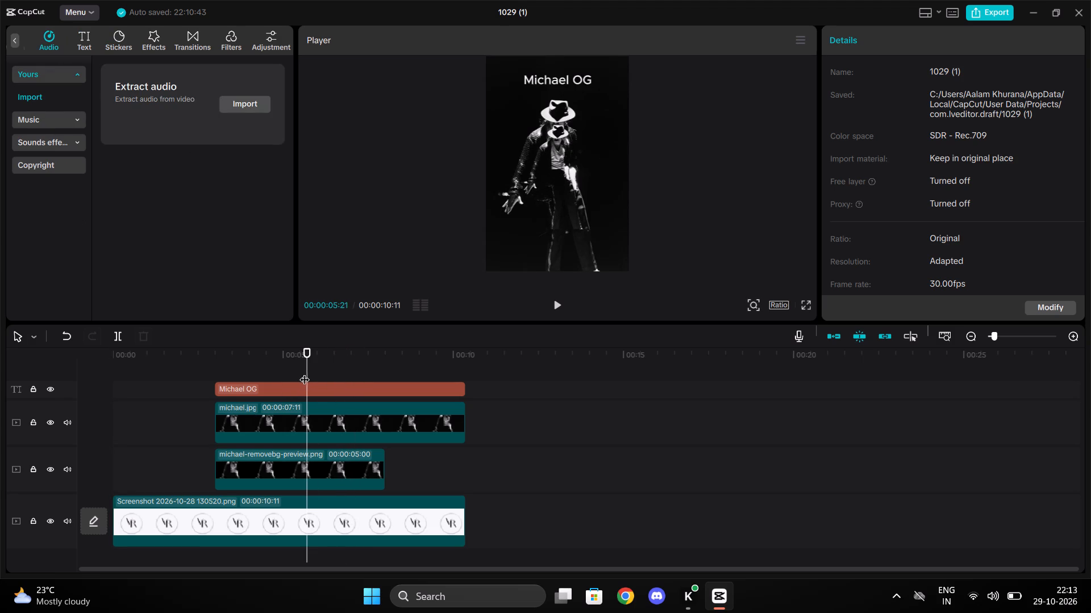
{"action": "left_click_drag", "start_coordinate": [306, 372], "coordinate": [290, 358]}
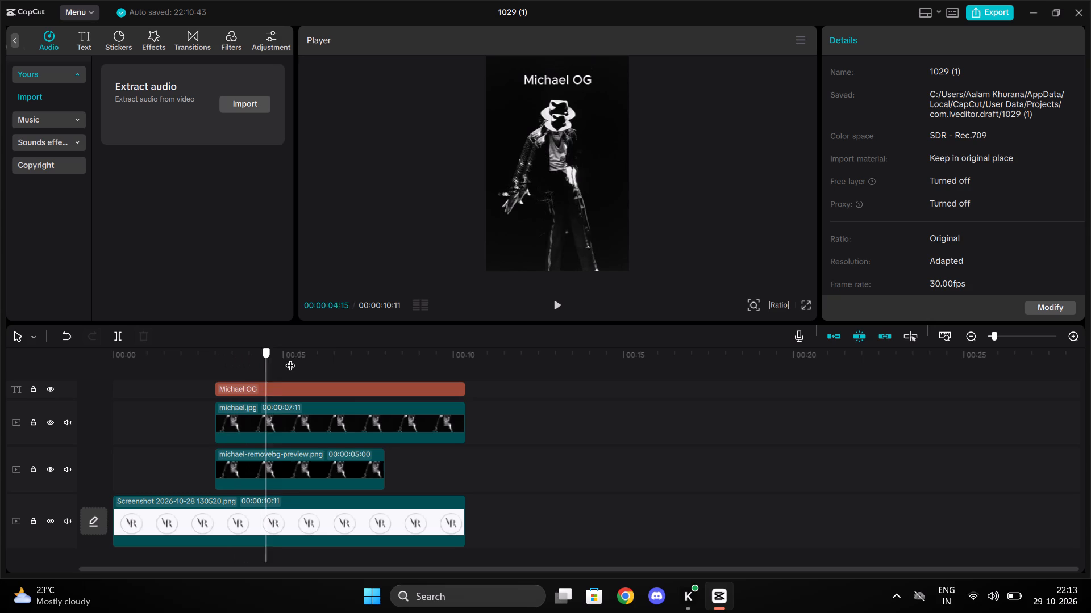
{"action": "left_click_drag", "start_coordinate": [290, 358], "coordinate": [222, 361]}
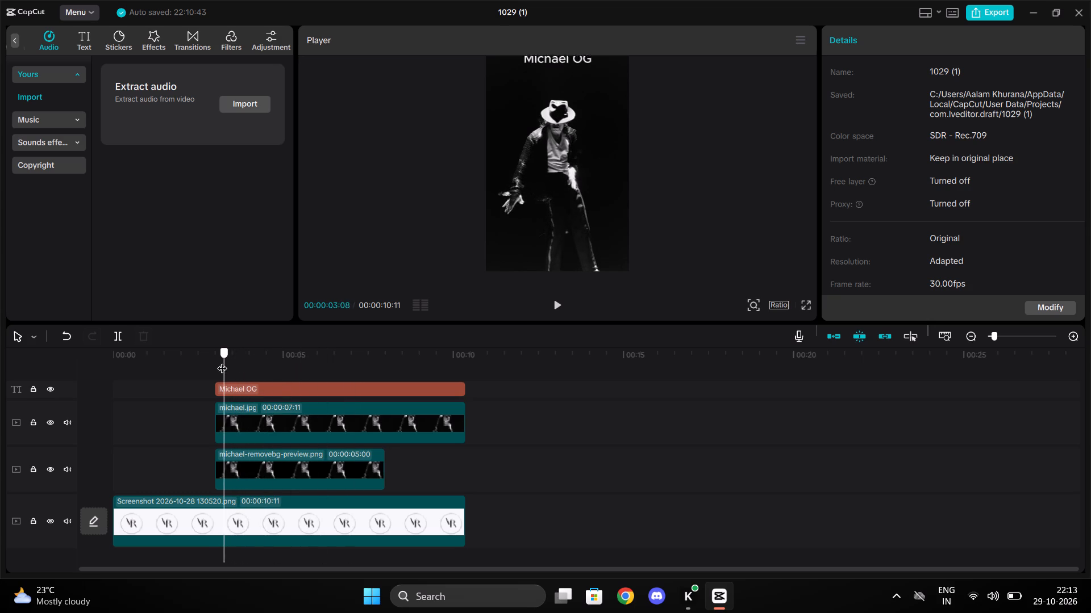
{"action": "left_click_drag", "start_coordinate": [222, 361], "coordinate": [213, 361]}
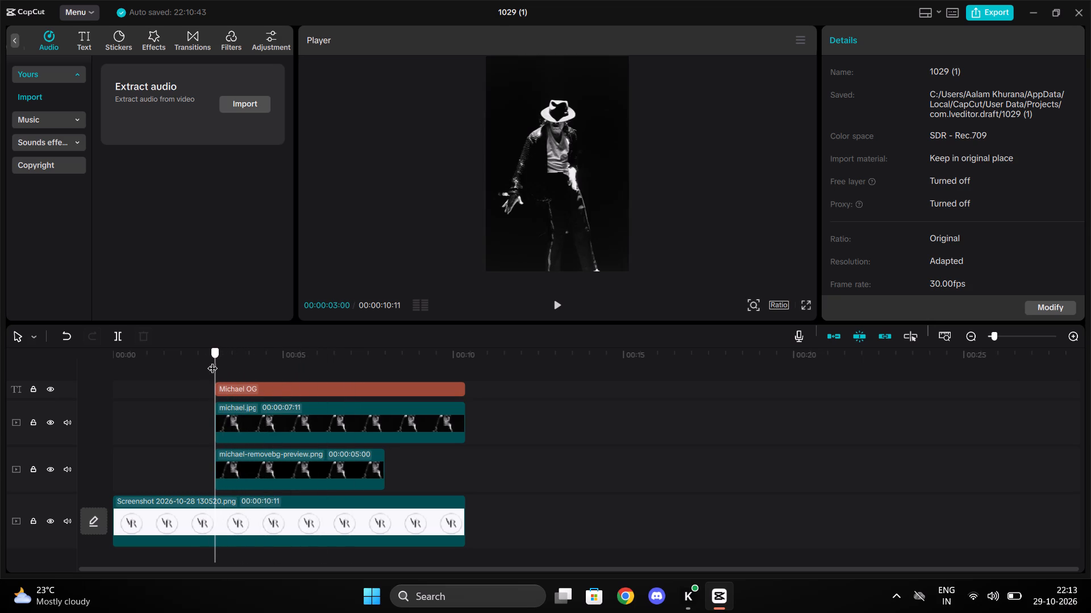
{"action": "left_click_drag", "start_coordinate": [213, 361], "coordinate": [210, 360]}
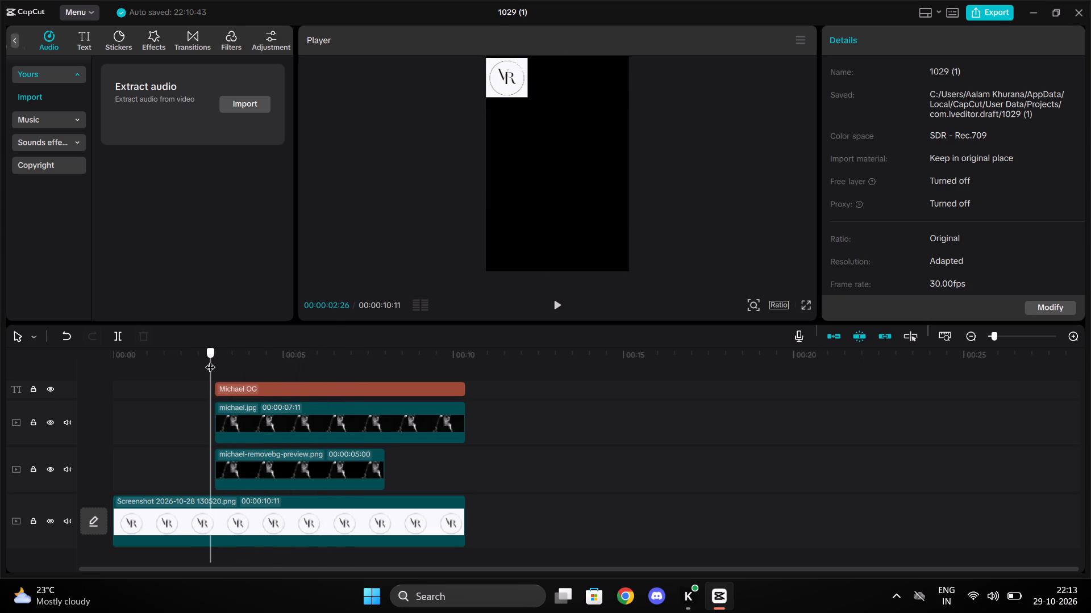
{"action": "left_click_drag", "start_coordinate": [210, 360], "coordinate": [331, 372]}
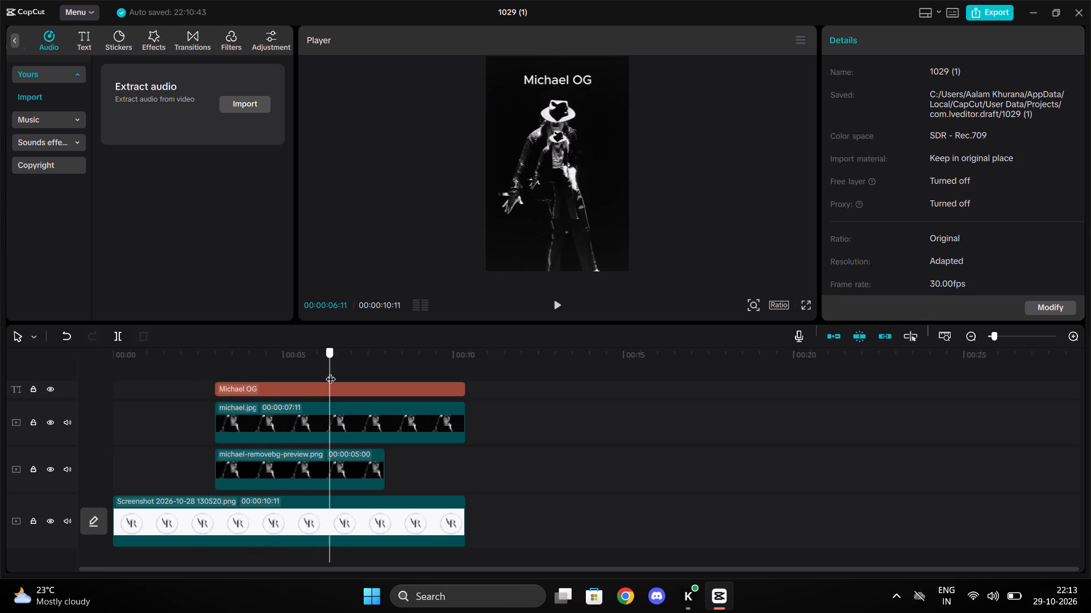
{"action": "left_click_drag", "start_coordinate": [331, 372], "coordinate": [222, 374]}
{"action": "left_click", "coordinate": [222, 374]}
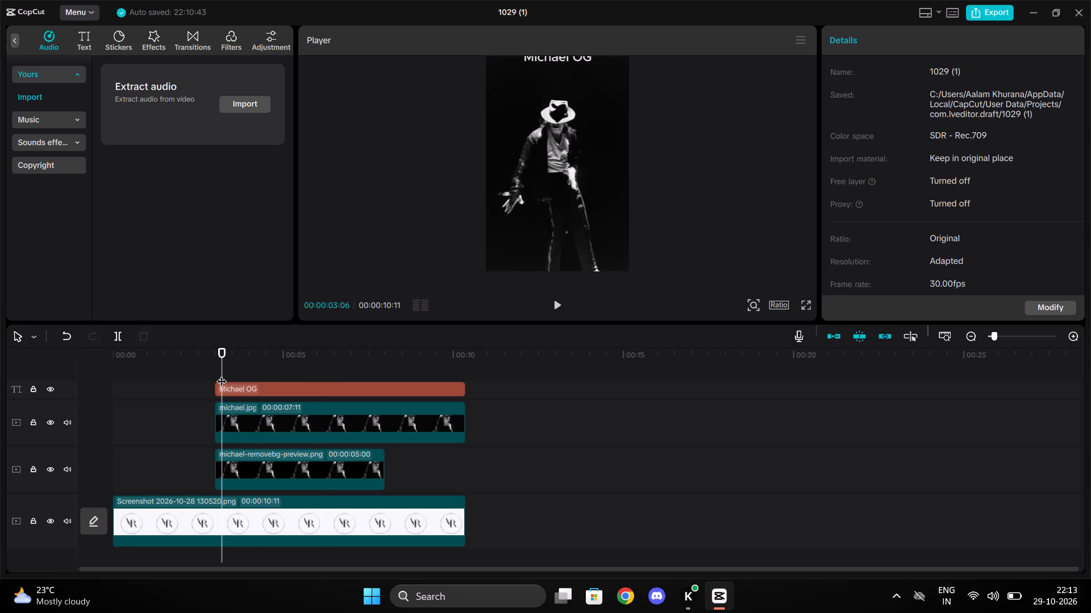
Select the VR logo screenshot clip and look through its basic video properties, from position and size down to canvas.
{"action": "left_click", "coordinate": [206, 520]}
{"action": "right_click", "coordinate": [206, 520]}
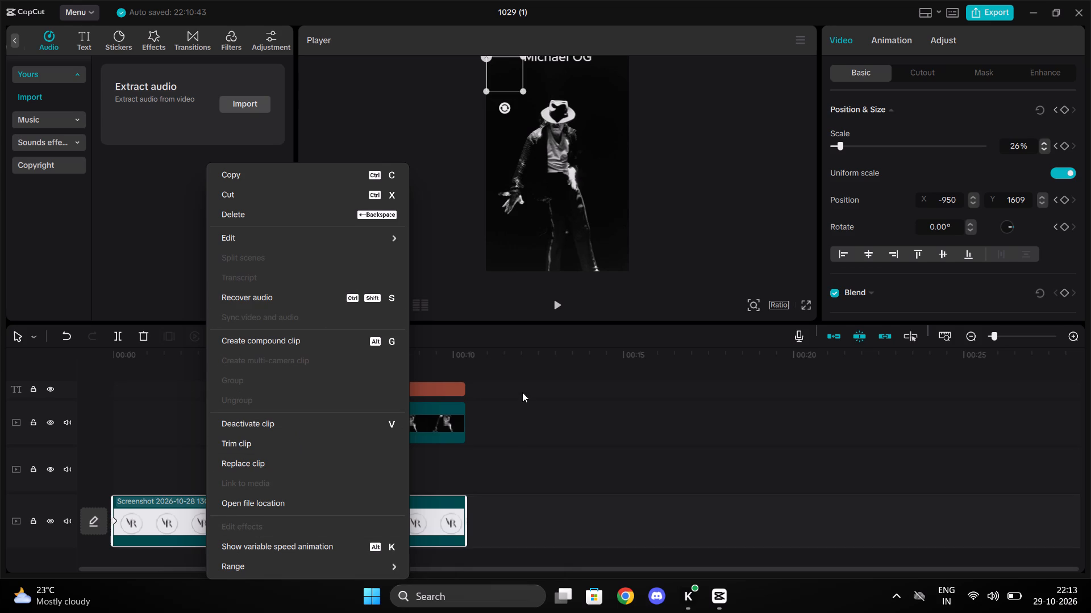
{"action": "left_click", "coordinate": [526, 363]}
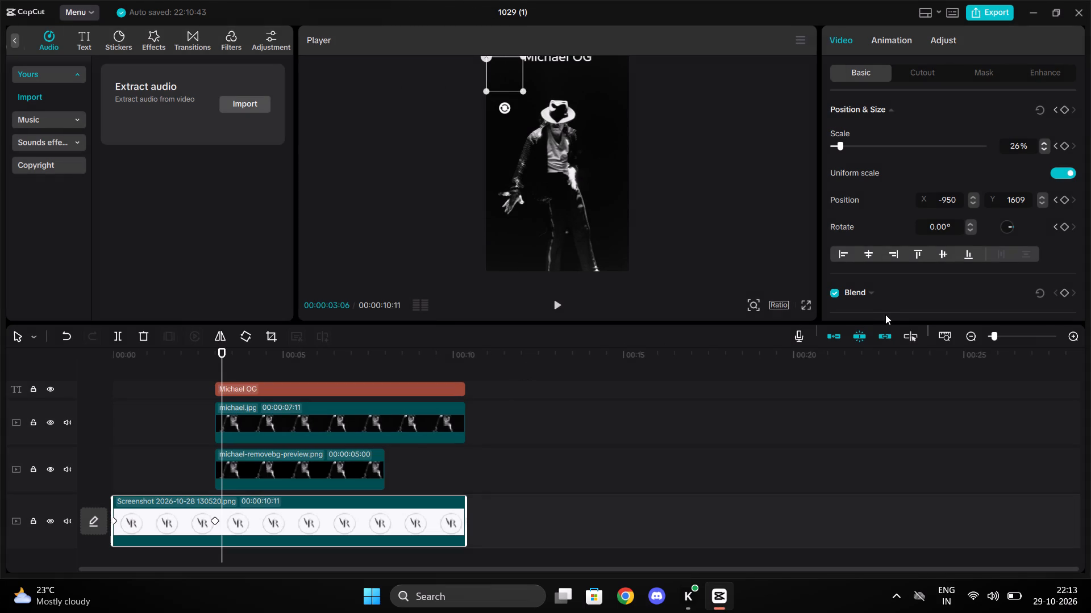
{"action": "scroll", "coordinate": [960, 247], "scroll_direction": "down", "scroll_amount": 5}
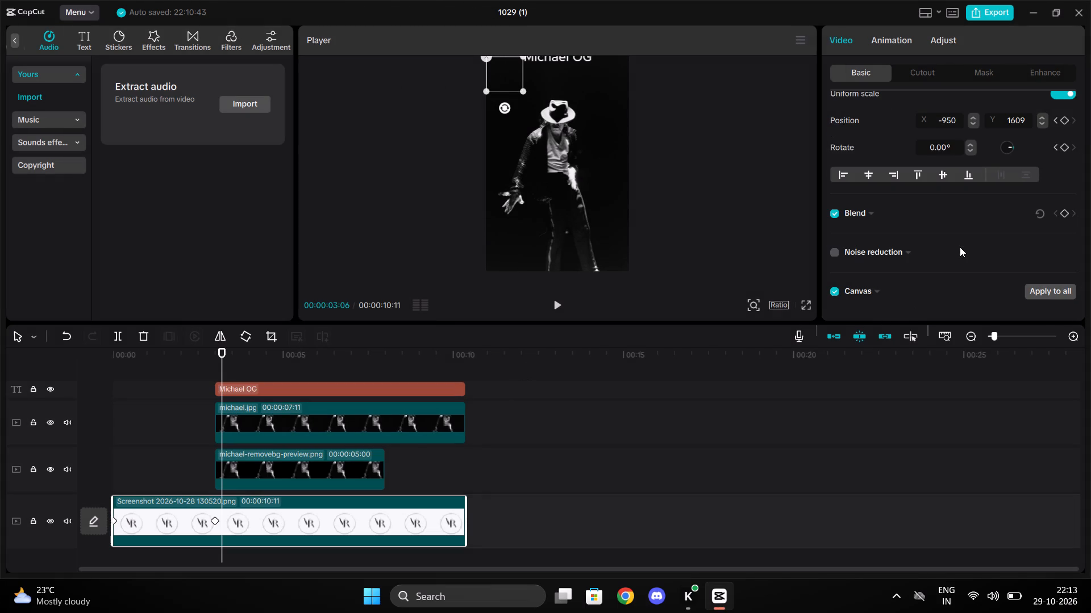
{"action": "scroll", "coordinate": [948, 234], "scroll_direction": "up", "scroll_amount": 2}
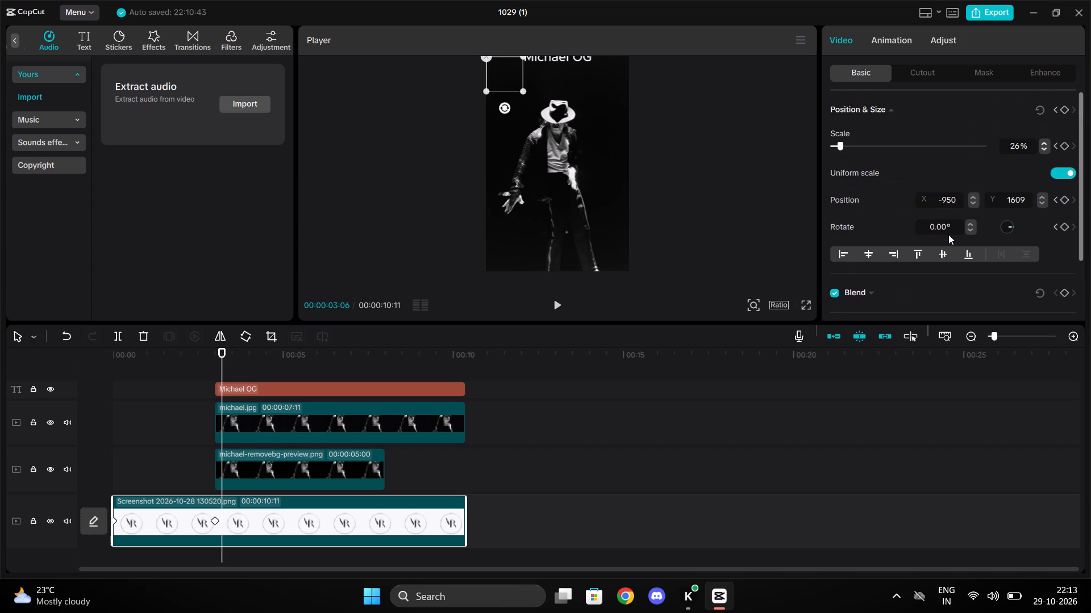
{"action": "scroll", "coordinate": [948, 234], "scroll_direction": "up", "scroll_amount": 2}
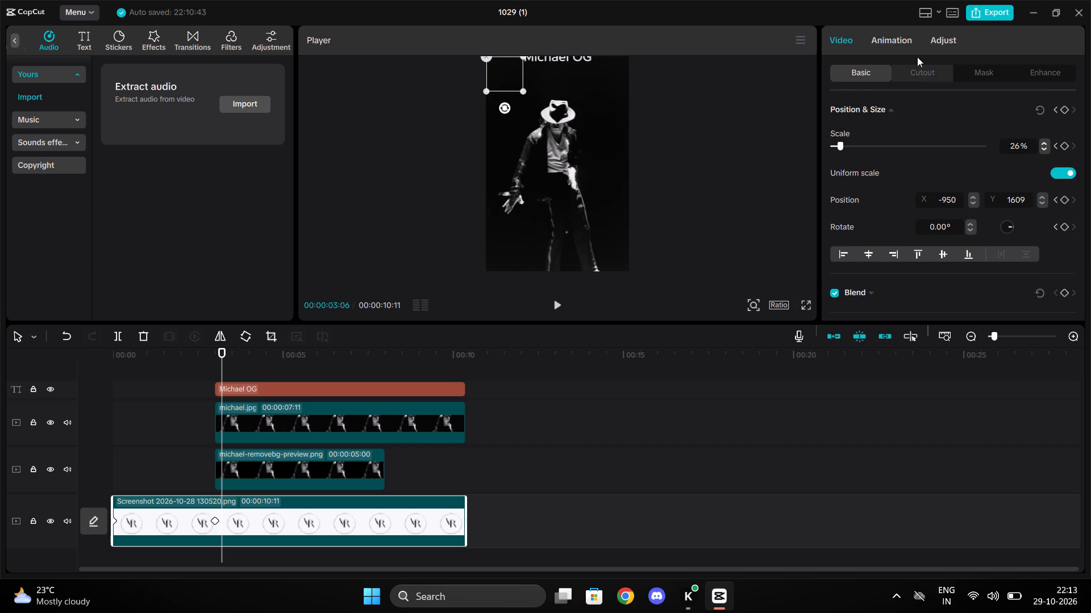
{"action": "left_click", "coordinate": [905, 46]}
{"action": "left_click", "coordinate": [848, 42]}
{"action": "scroll", "coordinate": [957, 217], "scroll_direction": "up", "scroll_amount": 9}
{"action": "scroll", "coordinate": [957, 217], "scroll_direction": "down", "scroll_amount": 9}
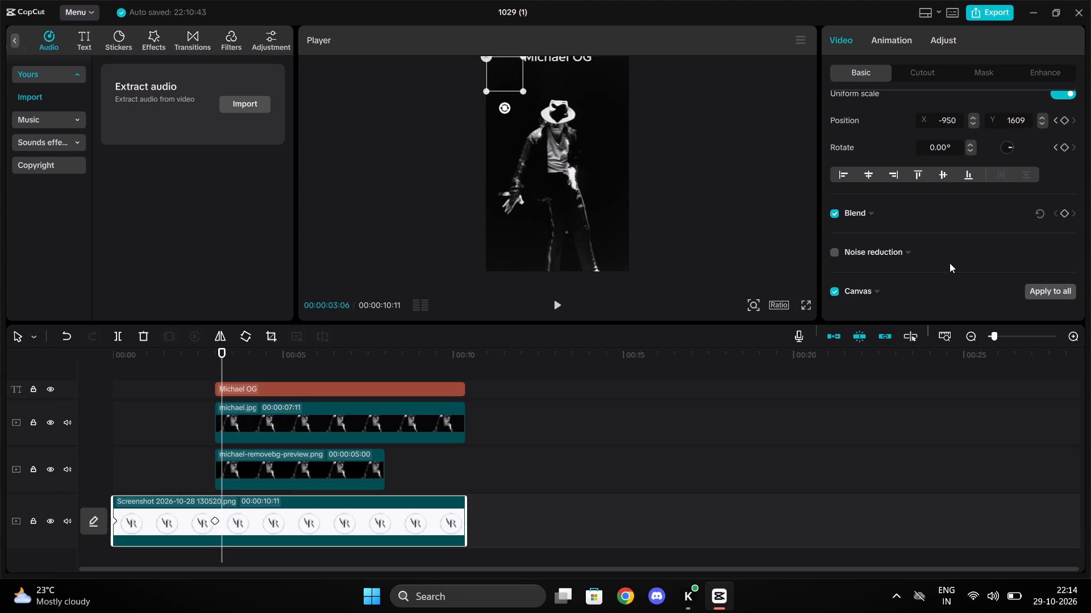
{"action": "left_click", "coordinate": [950, 263]}
Play back the video from 00:00:03:06 to check the Michael OG title's entrance over the images, with no clip selected.
{"action": "left_click", "coordinate": [560, 308]}
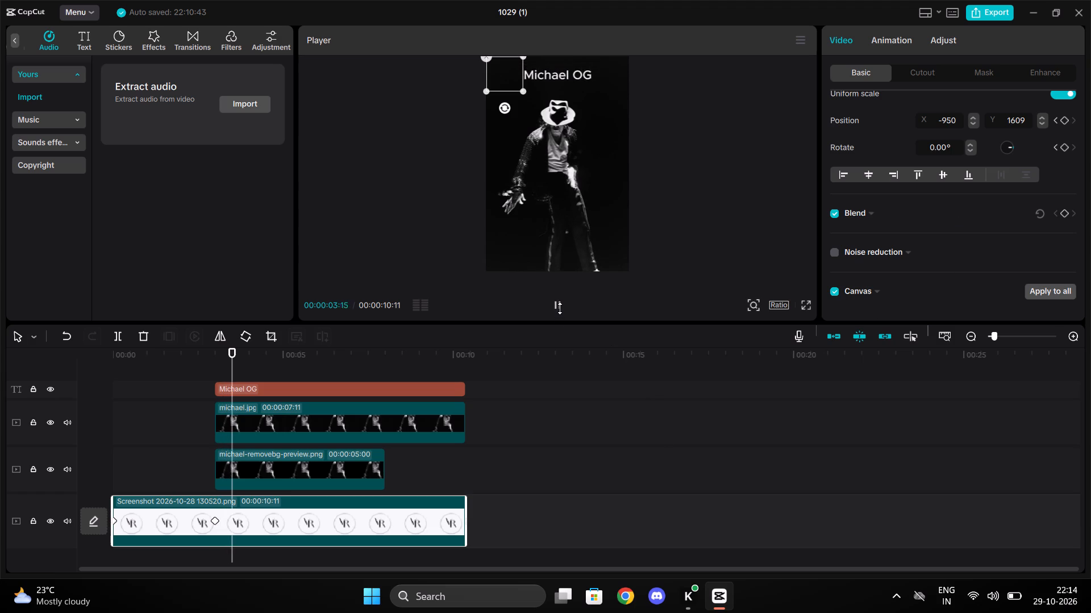
{"action": "left_click", "coordinate": [563, 369]}
{"action": "left_click", "coordinate": [559, 310]}
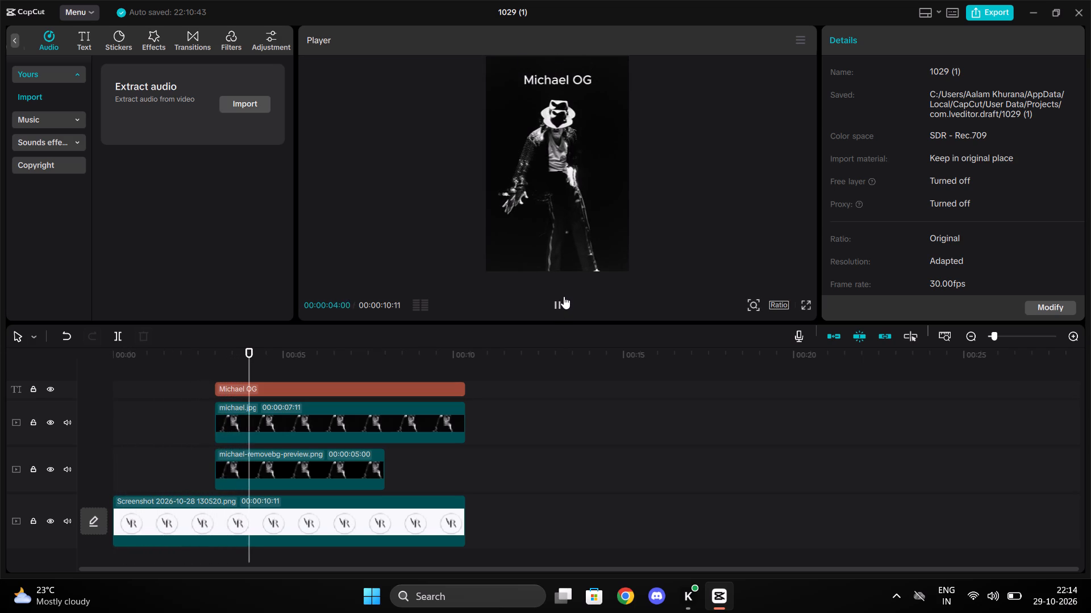
Move the VR logo screenshot clip, still starting at 00:00, onto a track above michael.jpg and below the title.
{"action": "left_click", "coordinate": [523, 374]}
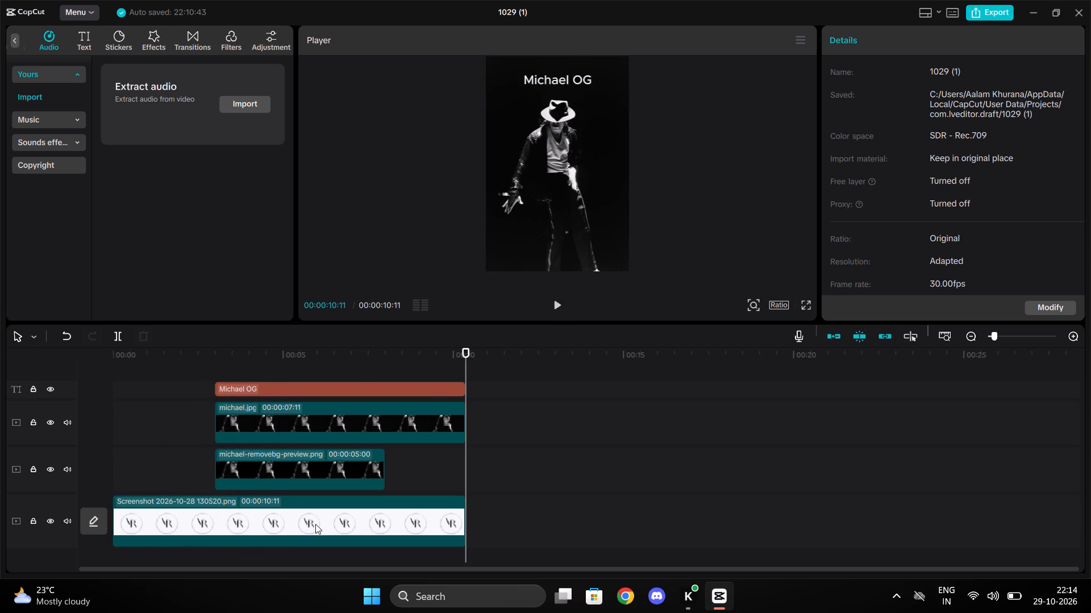
{"action": "left_click_drag", "start_coordinate": [315, 524], "coordinate": [318, 361]}
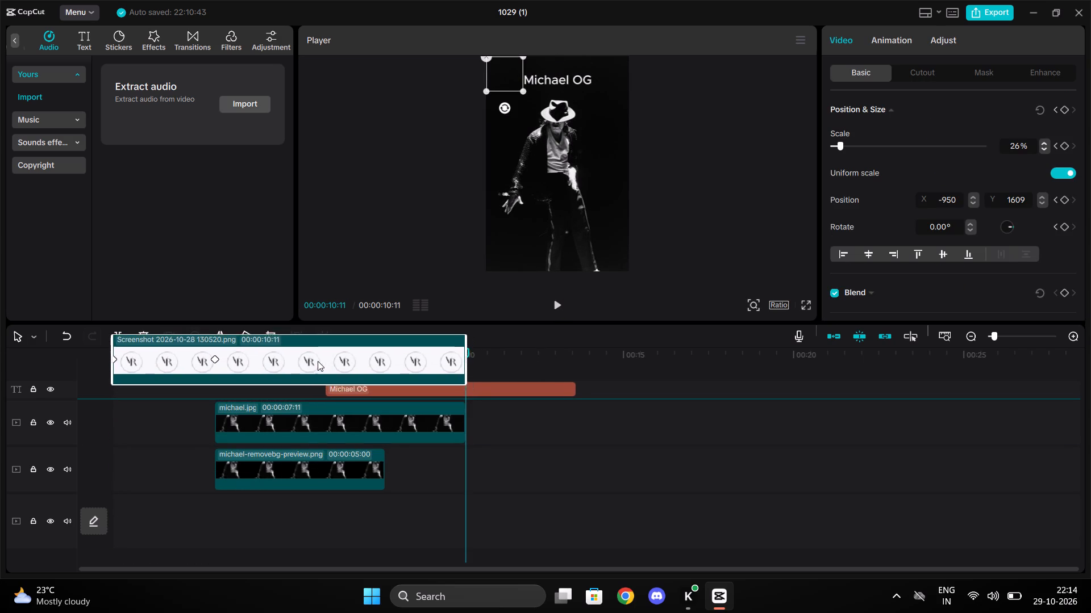
{"action": "left_click_drag", "start_coordinate": [318, 361], "coordinate": [318, 356]}
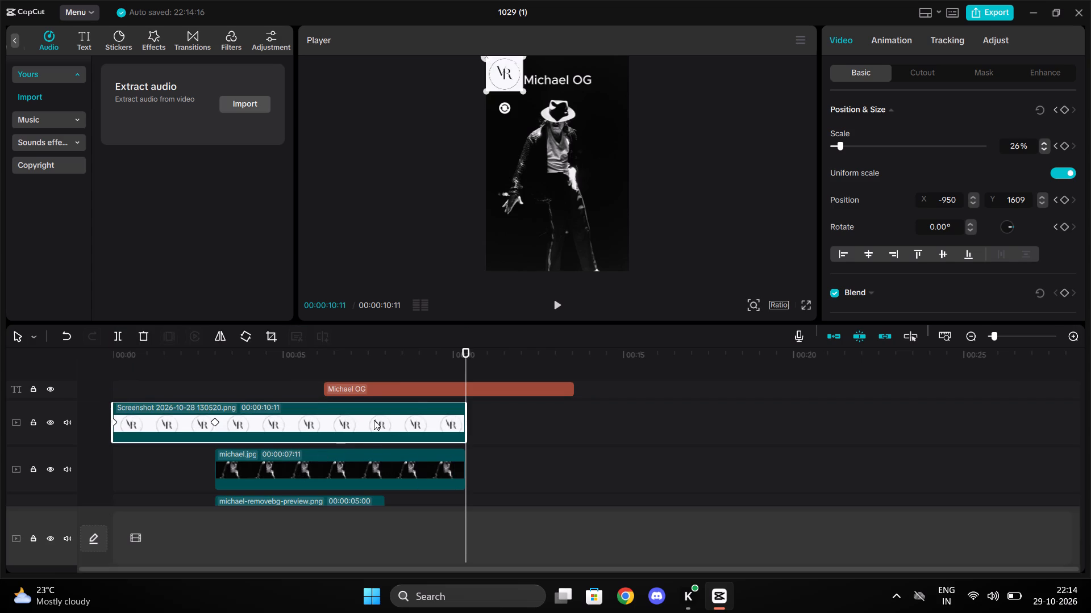
Realign the Michael OG title clip with michael.jpg so it runs from 00:00:03:00 to the end at 00:00:10:11.
{"action": "left_click_drag", "start_coordinate": [428, 386], "coordinate": [419, 385]}
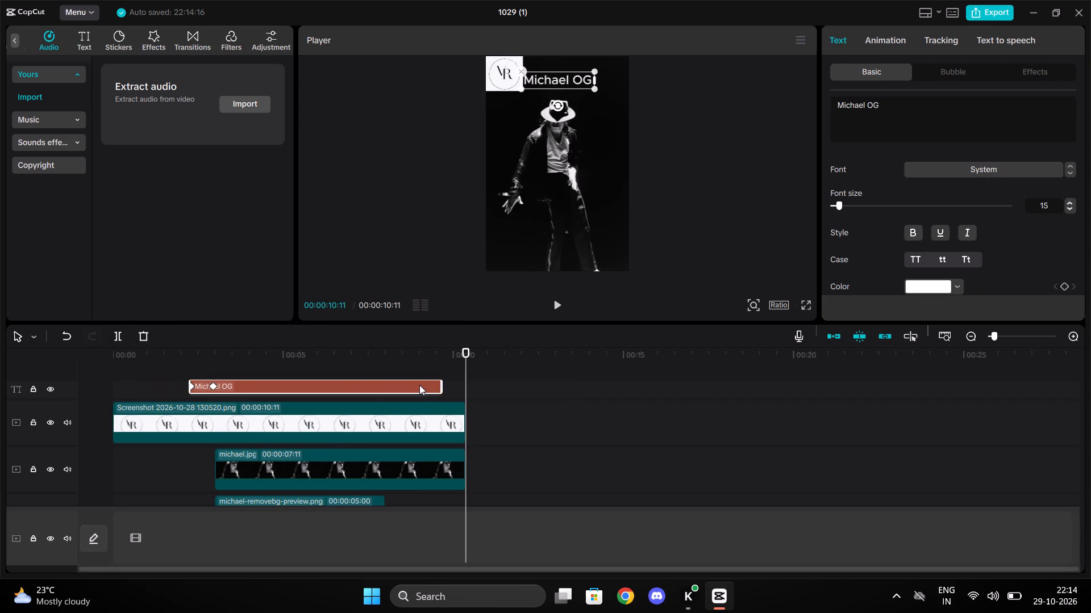
{"action": "left_click_drag", "start_coordinate": [419, 385], "coordinate": [418, 392]}
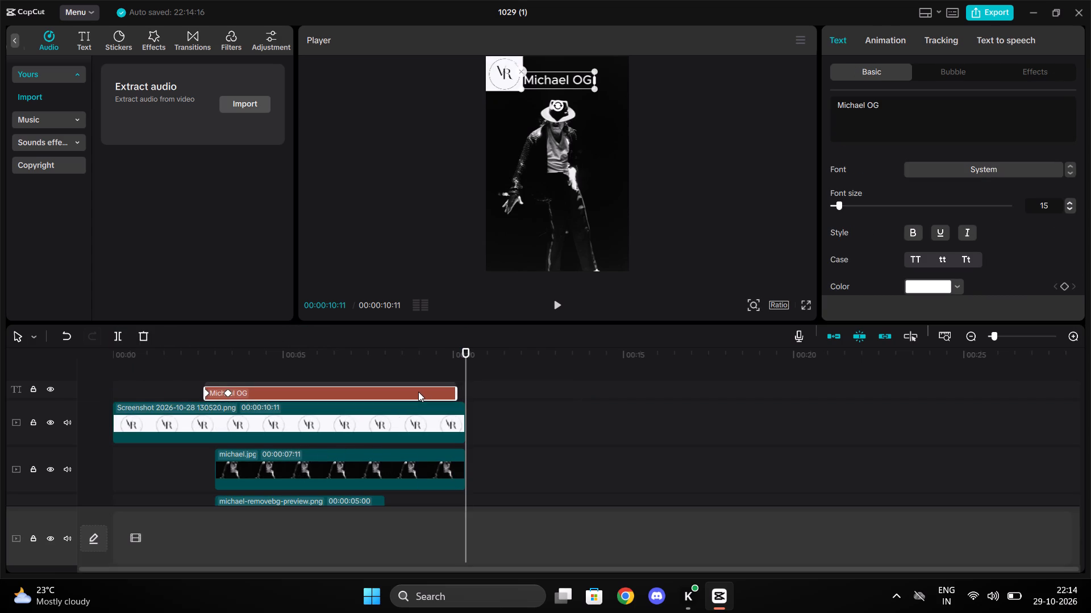
{"action": "left_click_drag", "start_coordinate": [418, 392], "coordinate": [428, 392]}
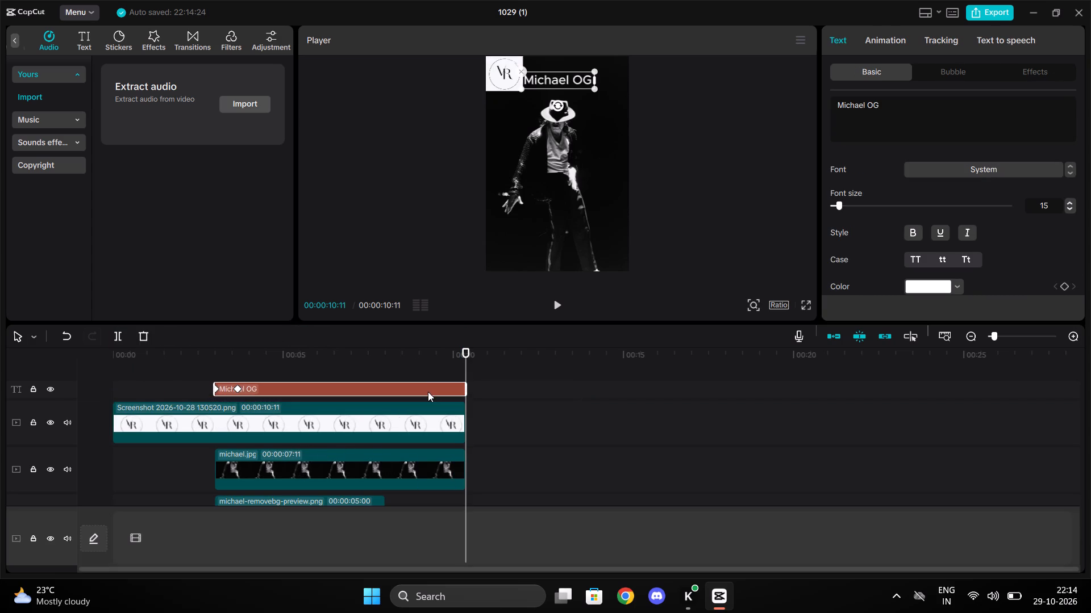
At 00:00:04:13, shrink the VR logo to 19% scale and tuck it into the frame's upper-left corner at X -1036, Y 1690.
{"action": "scroll", "coordinate": [516, 368], "scroll_direction": "right", "scroll_amount": 20}
{"action": "scroll", "coordinate": [516, 368], "scroll_direction": "right", "scroll_amount": 20}
{"action": "scroll", "coordinate": [516, 368], "scroll_direction": "right", "scroll_amount": 5}
{"action": "left_click", "coordinate": [561, 305]}
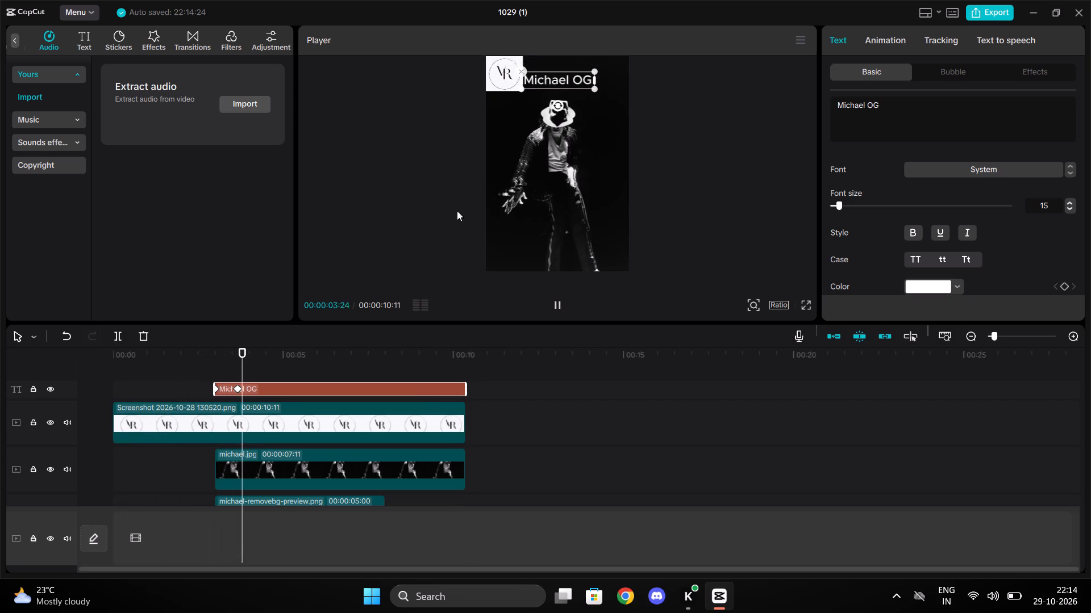
{"action": "left_click", "coordinate": [507, 77]}
{"action": "left_click_drag", "start_coordinate": [521, 91], "coordinate": [512, 85]}
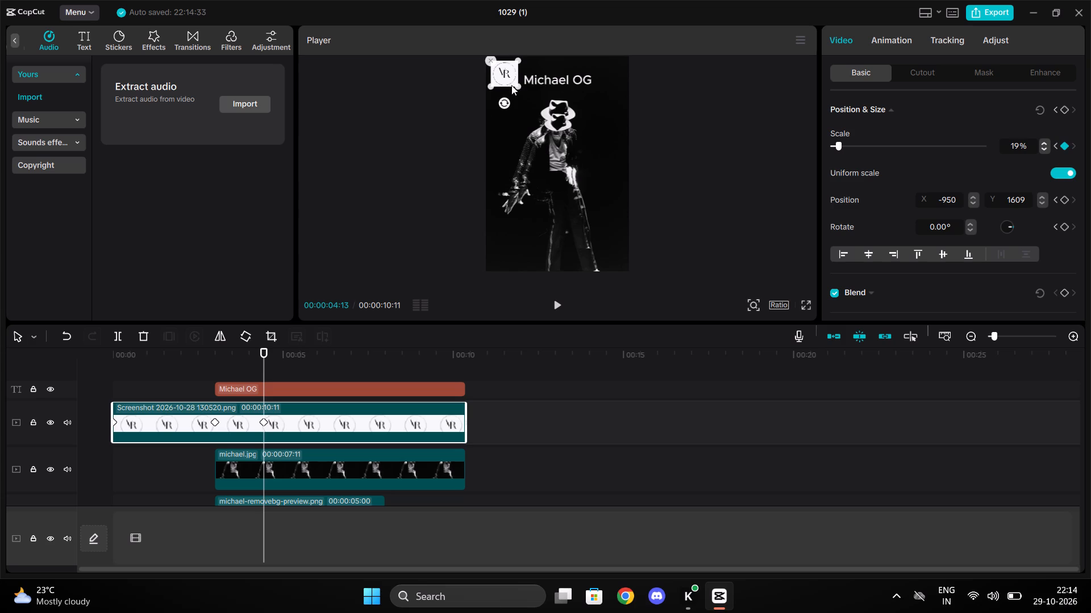
{"action": "left_click_drag", "start_coordinate": [505, 75], "coordinate": [499, 74]}
Play back the whole video to check the small corner logo over the Michael images, and return to the start.
{"action": "left_click", "coordinate": [556, 302]}
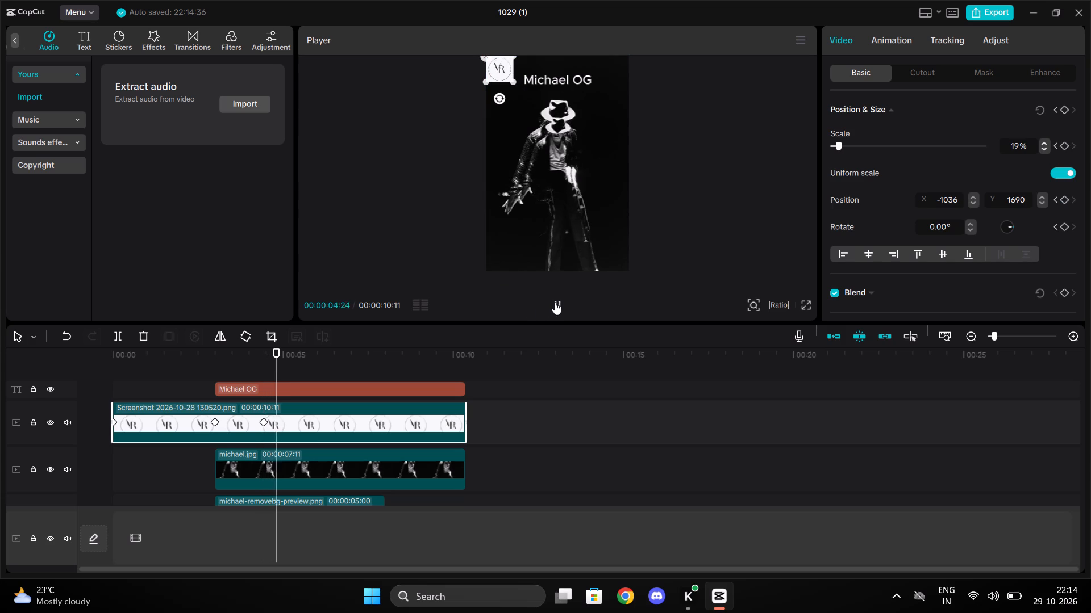
{"action": "left_click", "coordinate": [557, 363]}
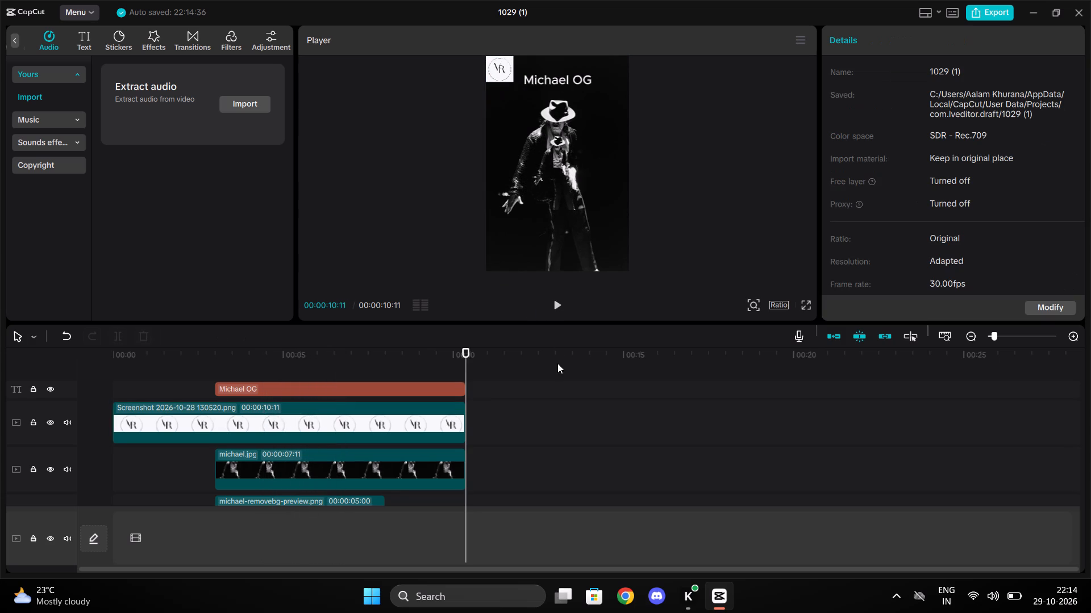
{"action": "left_click", "coordinate": [561, 302]}
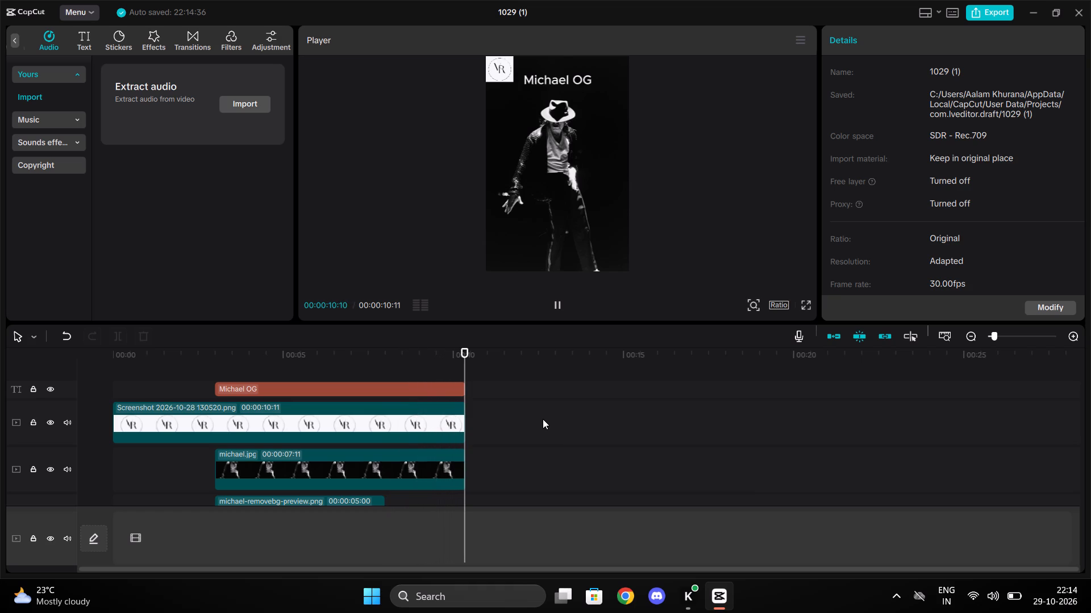
{"action": "scroll", "coordinate": [543, 419], "scroll_direction": "right", "scroll_amount": 4}
{"action": "left_click", "coordinate": [256, 366]}
{"action": "left_click_drag", "start_coordinate": [256, 366], "coordinate": [119, 370]}
{"action": "left_click_drag", "start_coordinate": [120, 371], "coordinate": [64, 384]}
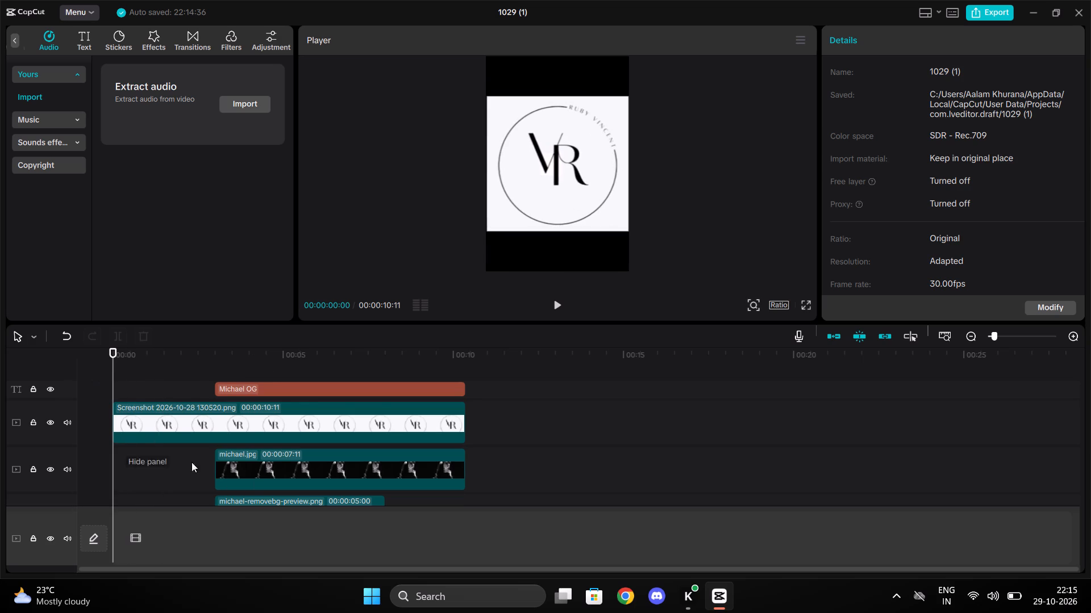
Look through the stacked timeline tracks, from the Michael OG title down to the empty main track.
{"action": "scroll", "coordinate": [236, 490], "scroll_direction": "down", "scroll_amount": 3}
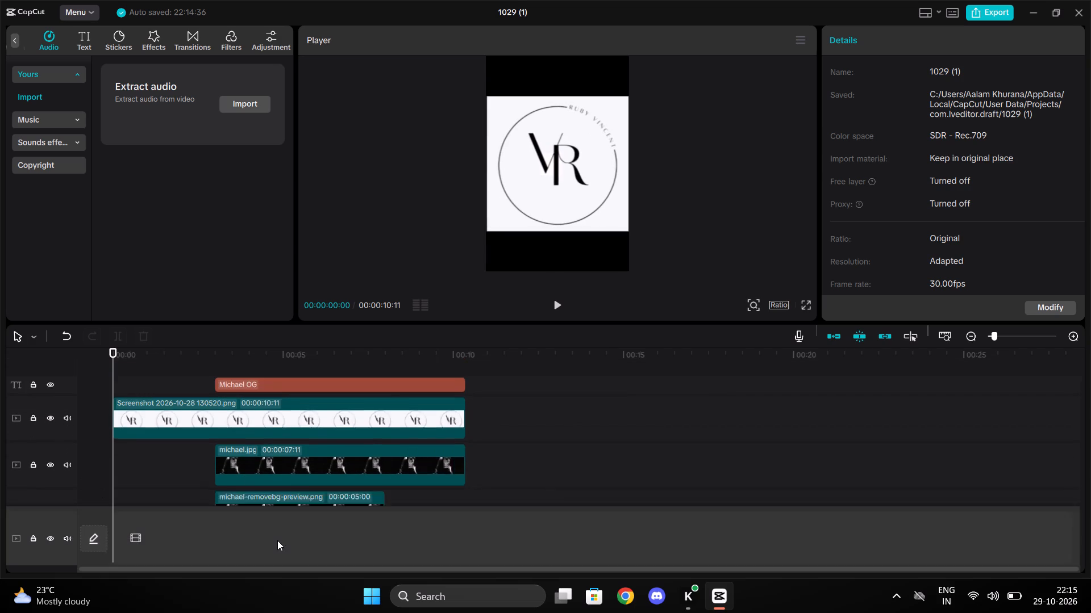
{"action": "left_click", "coordinate": [298, 560]}
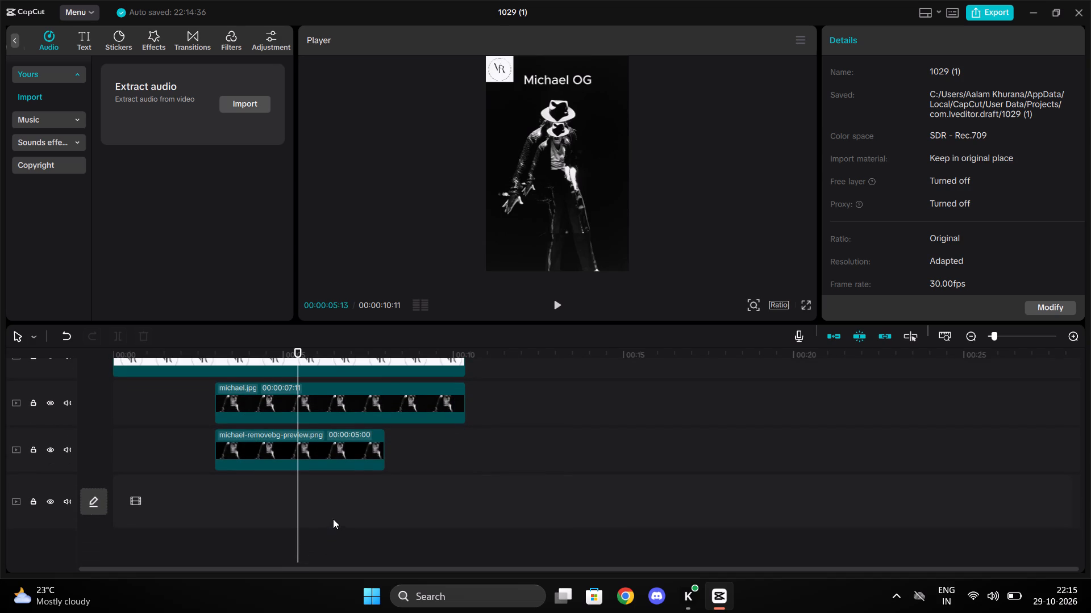
{"action": "scroll", "coordinate": [336, 513], "scroll_direction": "up", "scroll_amount": 5}
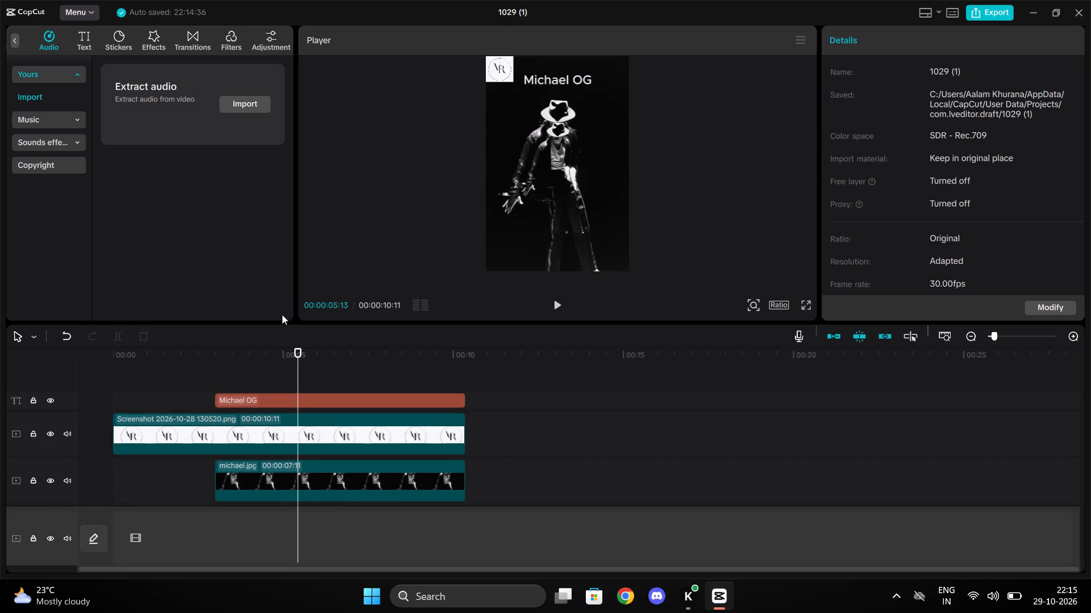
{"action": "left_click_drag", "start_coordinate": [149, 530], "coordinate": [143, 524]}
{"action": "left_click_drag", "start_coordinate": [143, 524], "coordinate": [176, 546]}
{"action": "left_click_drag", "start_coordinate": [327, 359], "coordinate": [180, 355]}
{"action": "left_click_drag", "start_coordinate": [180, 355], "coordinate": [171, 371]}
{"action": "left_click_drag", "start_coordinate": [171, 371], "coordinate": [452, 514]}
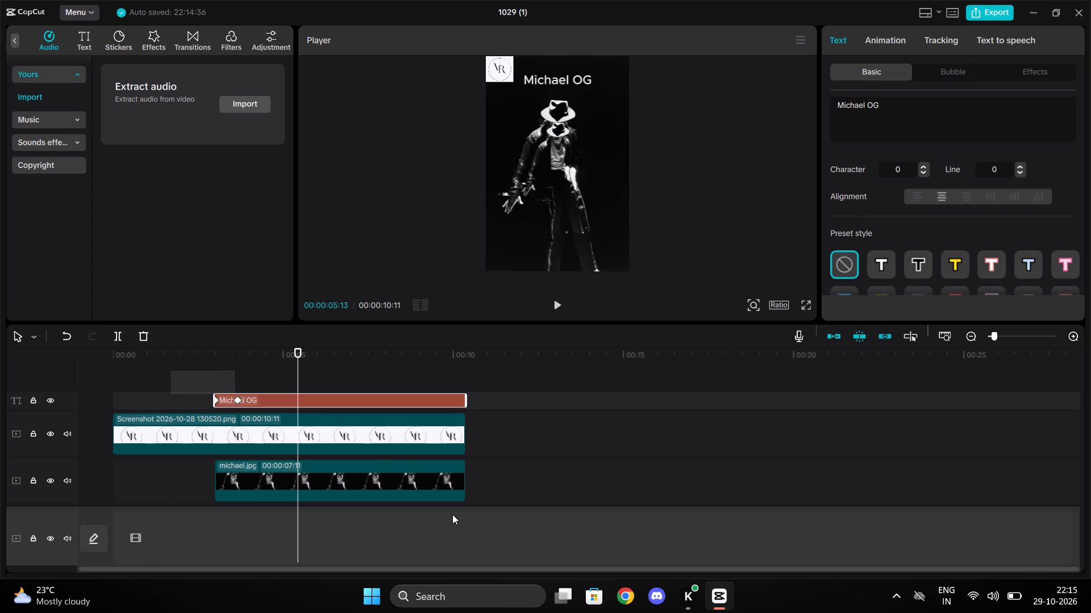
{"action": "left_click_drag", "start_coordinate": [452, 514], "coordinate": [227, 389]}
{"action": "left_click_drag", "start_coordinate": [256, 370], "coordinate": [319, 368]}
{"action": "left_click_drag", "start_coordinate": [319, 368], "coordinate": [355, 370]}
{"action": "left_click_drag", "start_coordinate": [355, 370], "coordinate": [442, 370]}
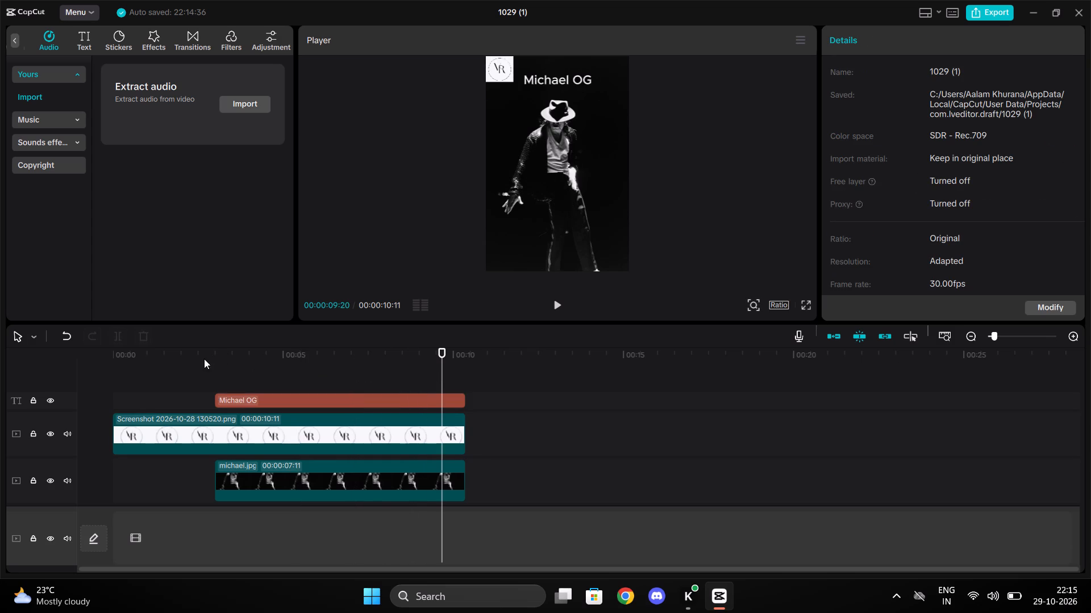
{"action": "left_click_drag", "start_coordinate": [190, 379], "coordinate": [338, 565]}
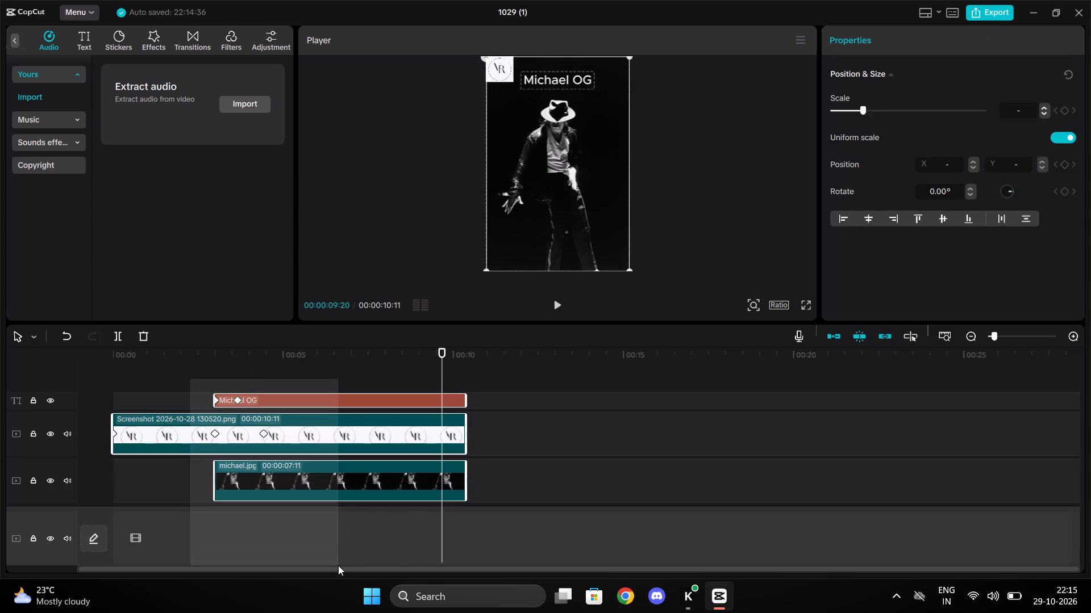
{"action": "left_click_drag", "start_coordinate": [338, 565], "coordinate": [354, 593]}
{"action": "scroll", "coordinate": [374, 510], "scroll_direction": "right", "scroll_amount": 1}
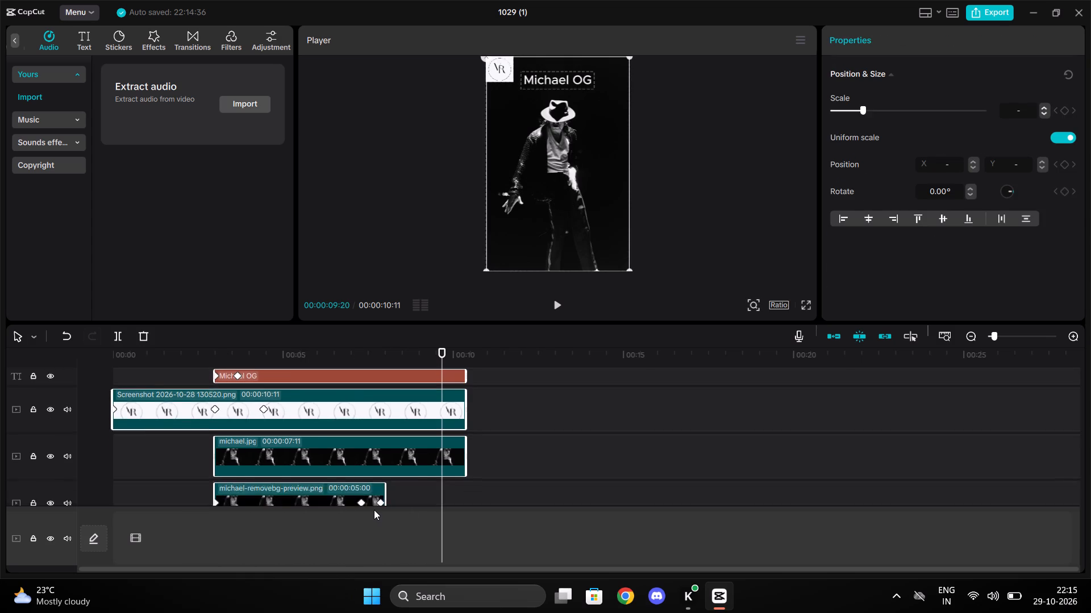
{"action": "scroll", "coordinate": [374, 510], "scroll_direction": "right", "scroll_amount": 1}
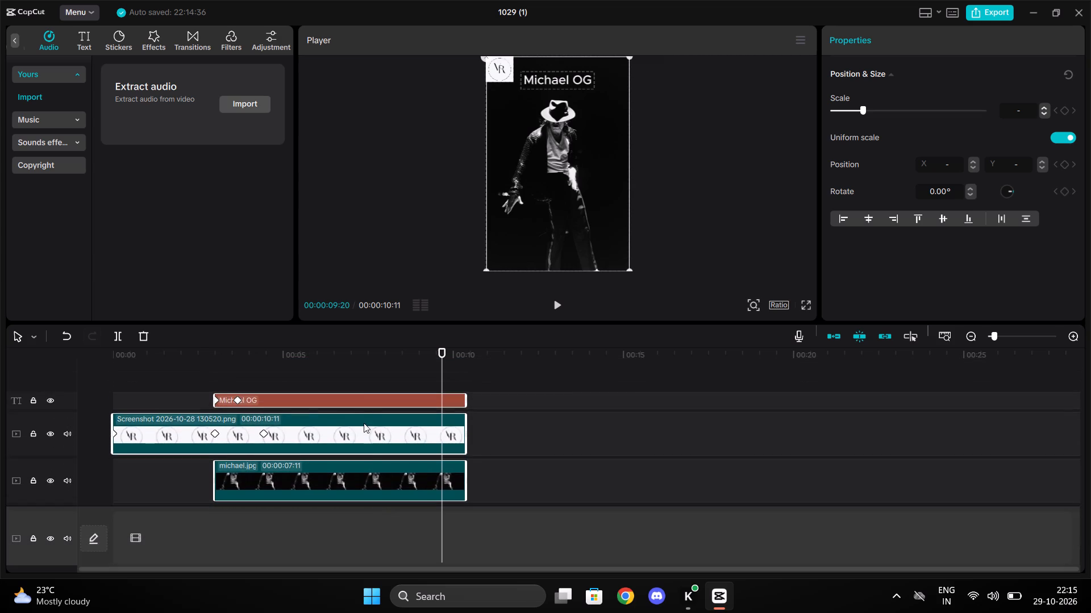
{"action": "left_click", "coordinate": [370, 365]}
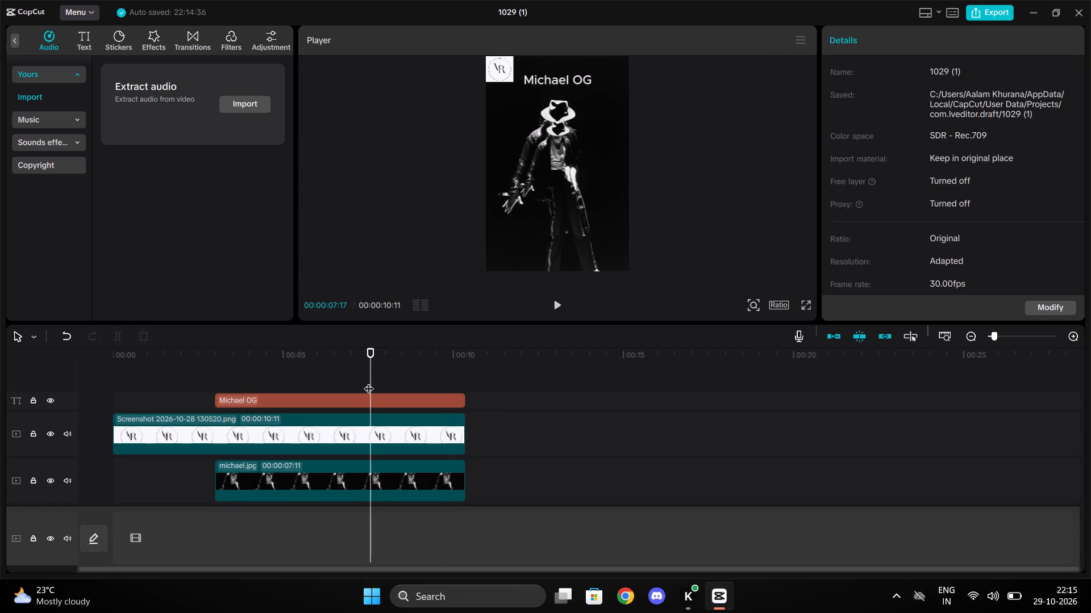
Review the logo shrinking and the Michael section by moving the playhead between 00:00:06:25 and the start, ending at 00:00:00:00.
{"action": "left_click_drag", "start_coordinate": [369, 381], "coordinate": [291, 381]}
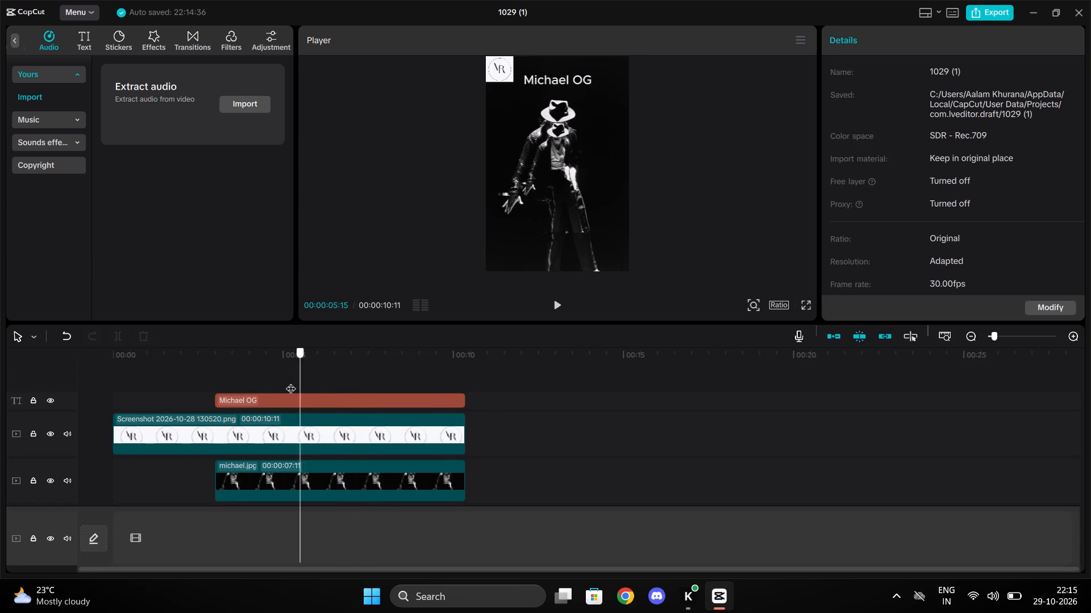
{"action": "left_click_drag", "start_coordinate": [291, 381], "coordinate": [130, 348]}
{"action": "left_click_drag", "start_coordinate": [130, 348], "coordinate": [113, 351]}
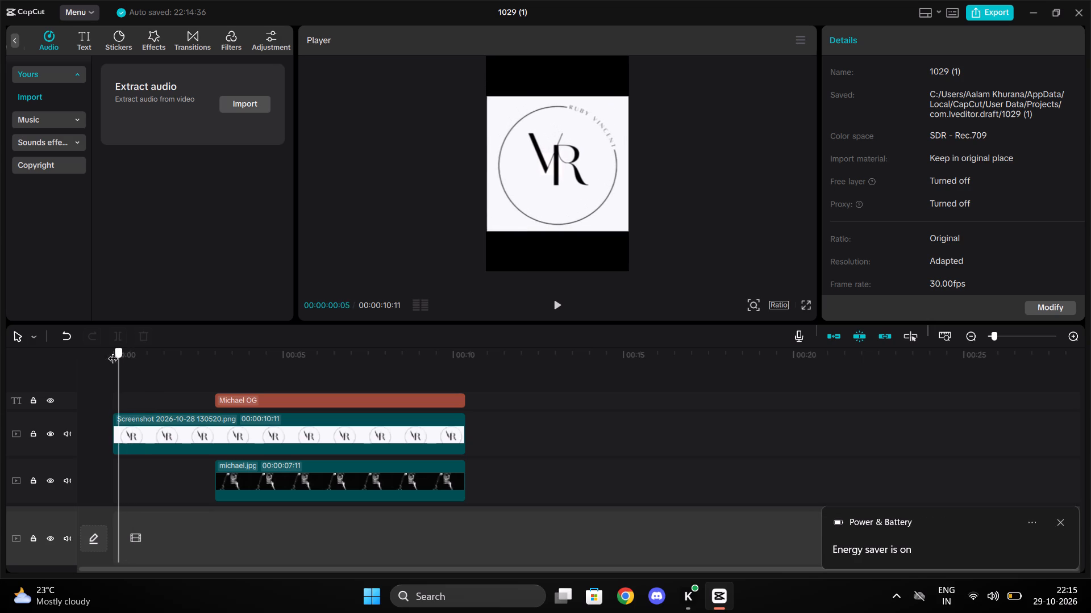
{"action": "left_click_drag", "start_coordinate": [113, 351], "coordinate": [347, 382]}
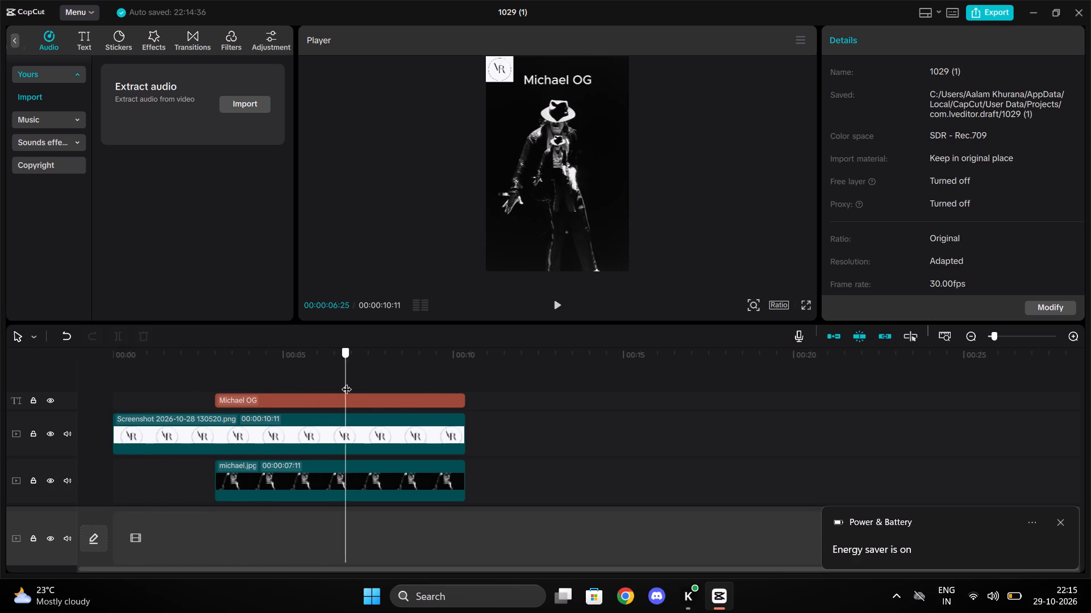
{"action": "left_click_drag", "start_coordinate": [347, 382], "coordinate": [117, 348]}
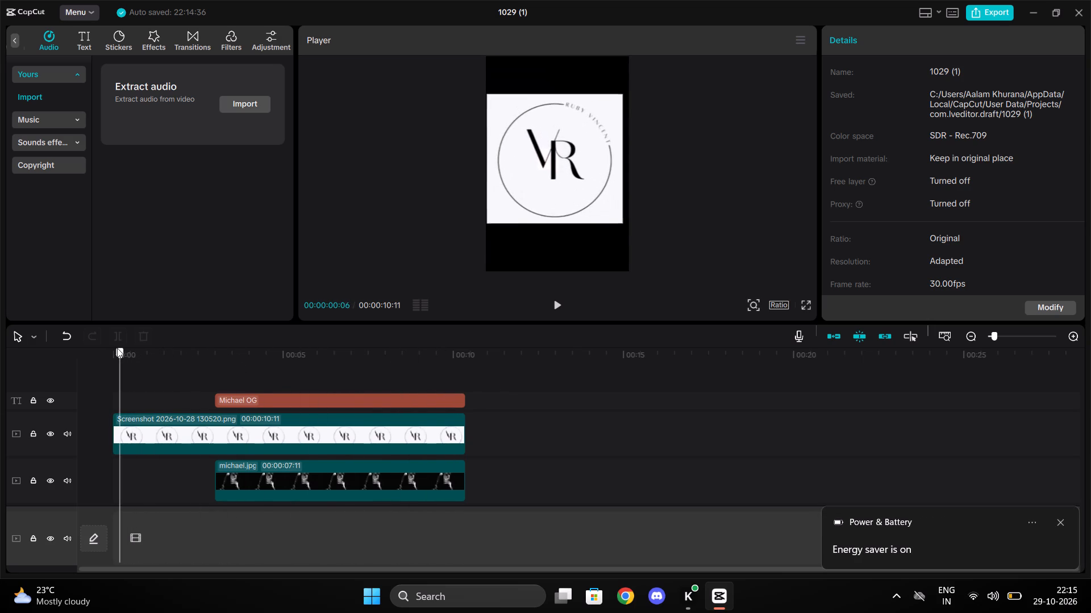
{"action": "left_click_drag", "start_coordinate": [117, 348], "coordinate": [44, 337]}
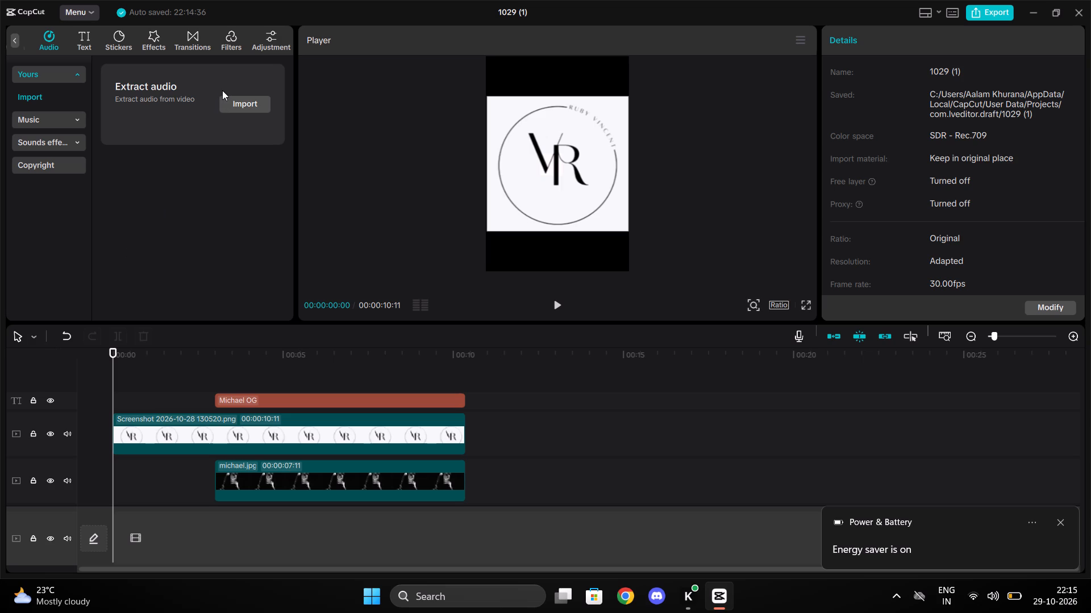
Look through the text options, from text effects and templates to local captions, ending on the default text option.
{"action": "left_click", "coordinate": [85, 47]}
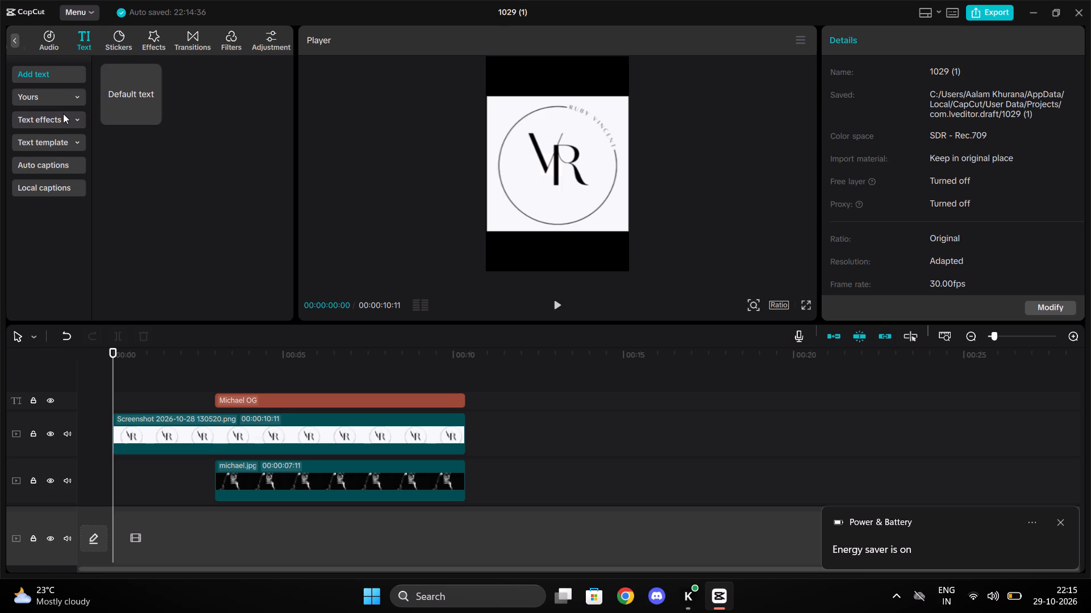
{"action": "left_click", "coordinate": [63, 114]}
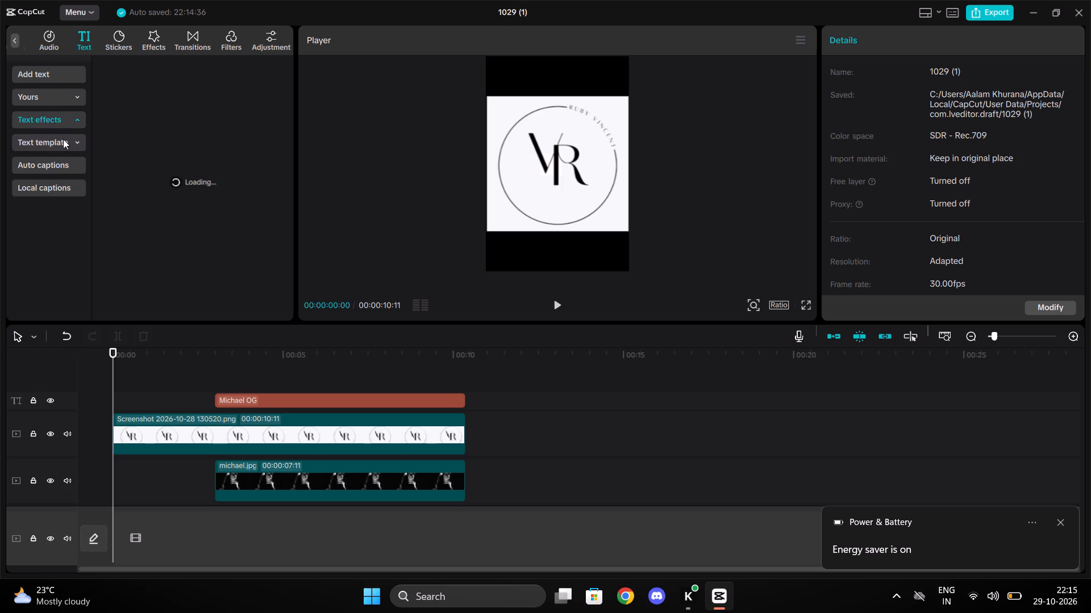
{"action": "left_click", "coordinate": [63, 139]}
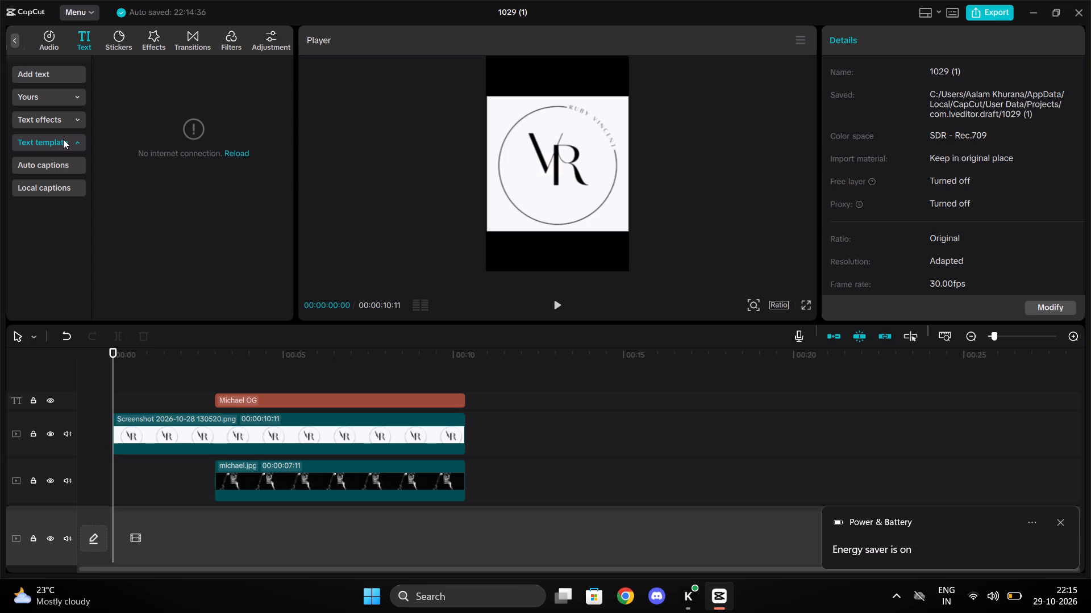
{"action": "left_click", "coordinate": [63, 182]}
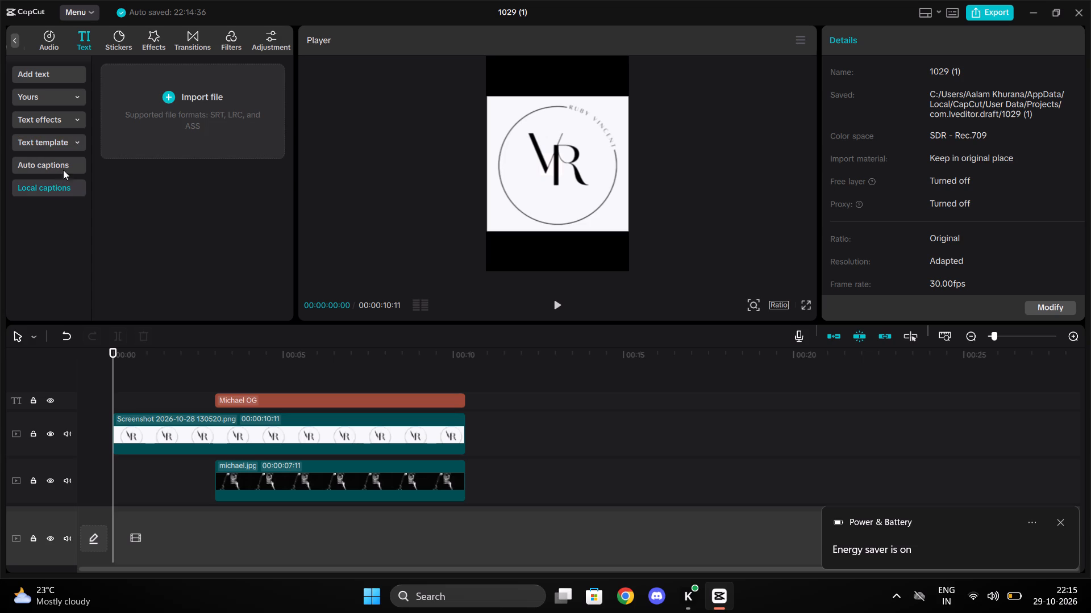
{"action": "left_click", "coordinate": [61, 72]}
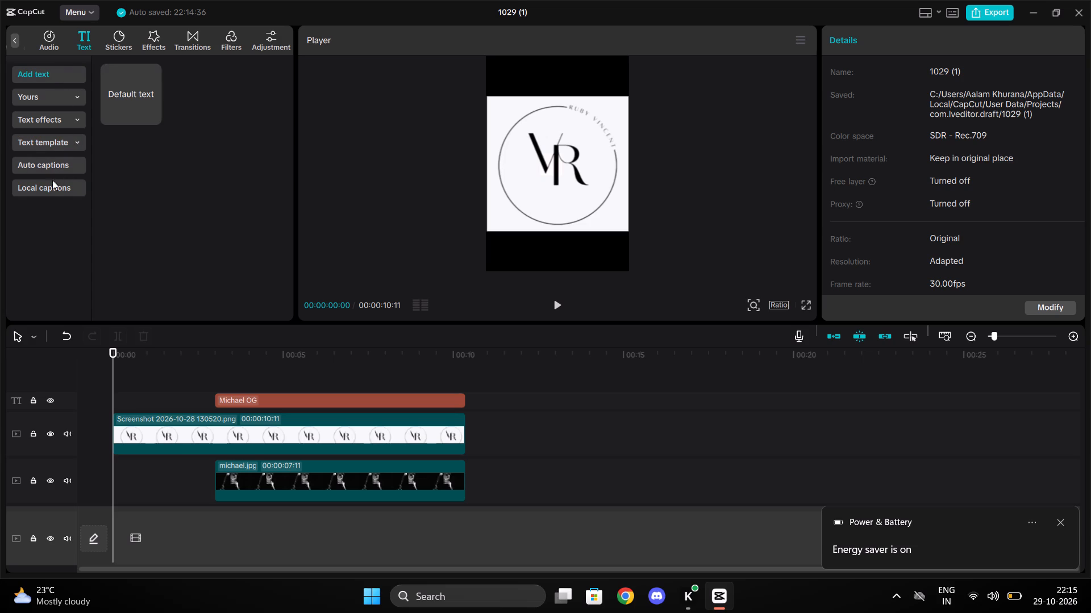
{"action": "left_click", "coordinate": [51, 187]}
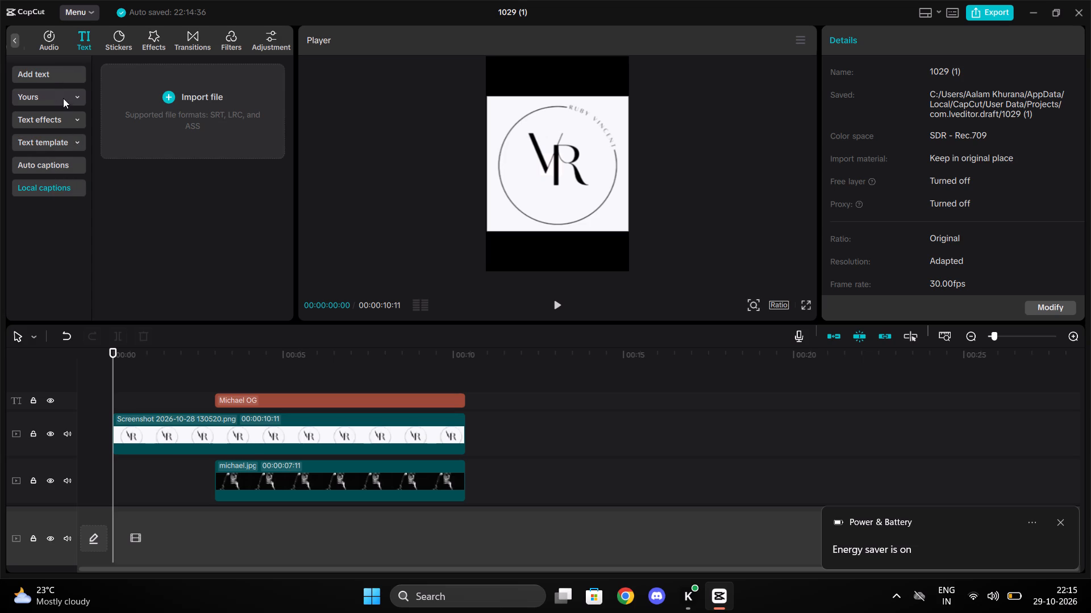
{"action": "left_click", "coordinate": [59, 64]}
{"action": "left_click", "coordinate": [55, 78]}
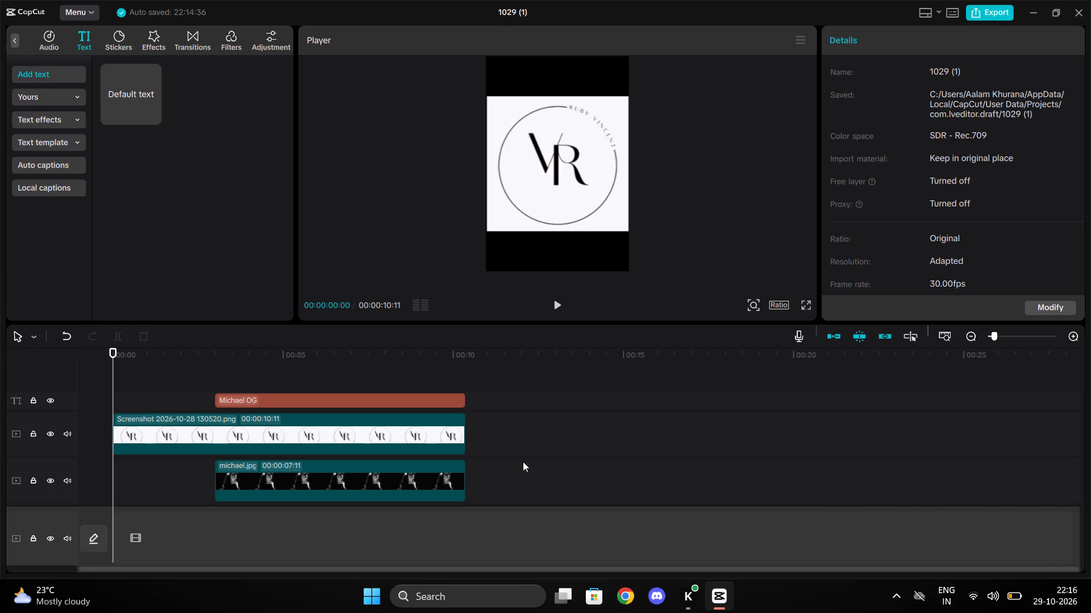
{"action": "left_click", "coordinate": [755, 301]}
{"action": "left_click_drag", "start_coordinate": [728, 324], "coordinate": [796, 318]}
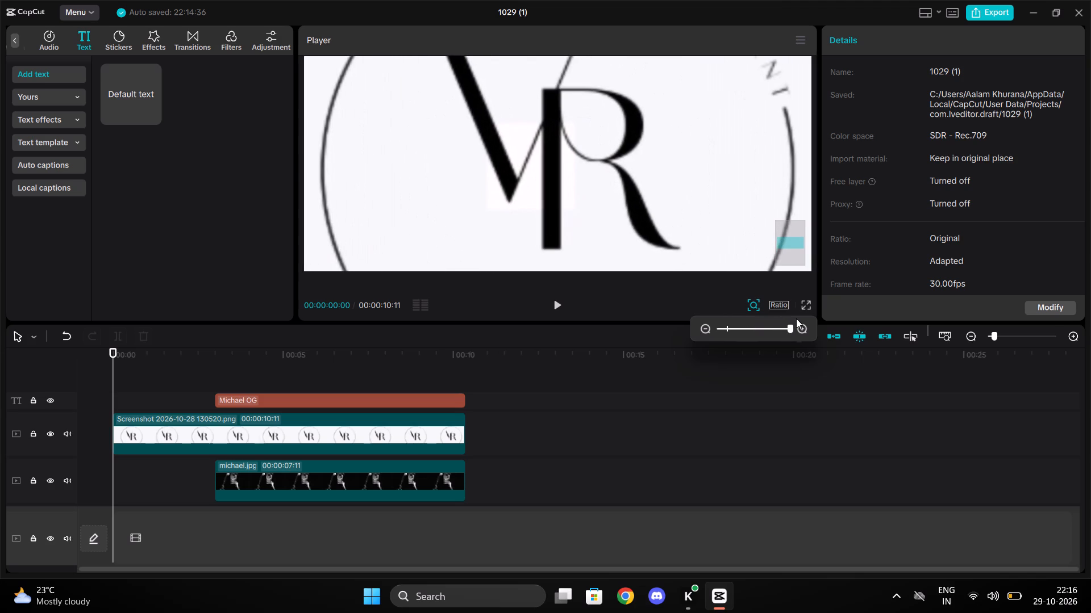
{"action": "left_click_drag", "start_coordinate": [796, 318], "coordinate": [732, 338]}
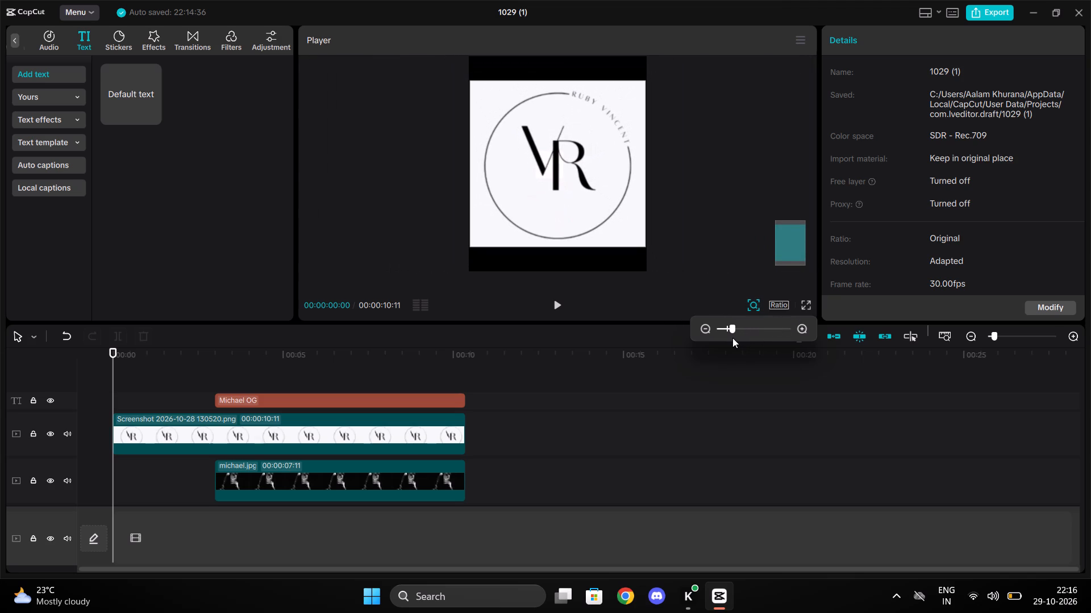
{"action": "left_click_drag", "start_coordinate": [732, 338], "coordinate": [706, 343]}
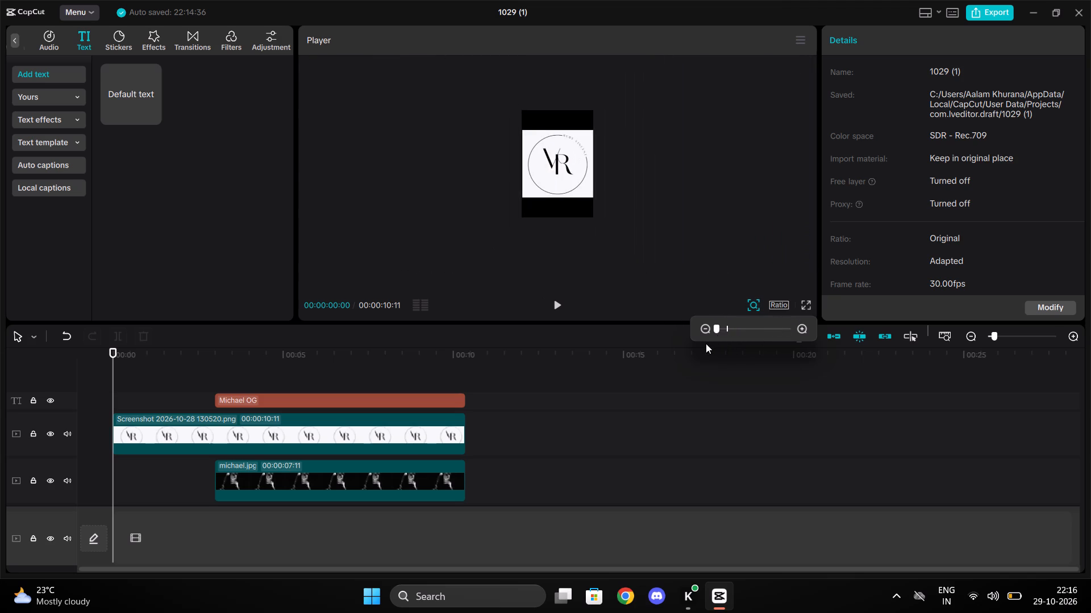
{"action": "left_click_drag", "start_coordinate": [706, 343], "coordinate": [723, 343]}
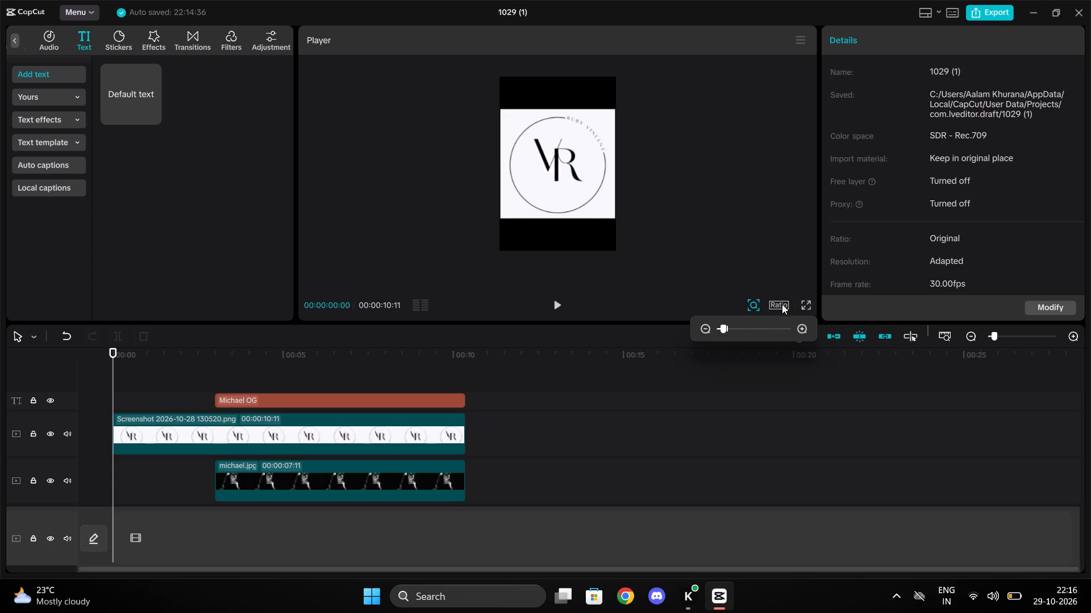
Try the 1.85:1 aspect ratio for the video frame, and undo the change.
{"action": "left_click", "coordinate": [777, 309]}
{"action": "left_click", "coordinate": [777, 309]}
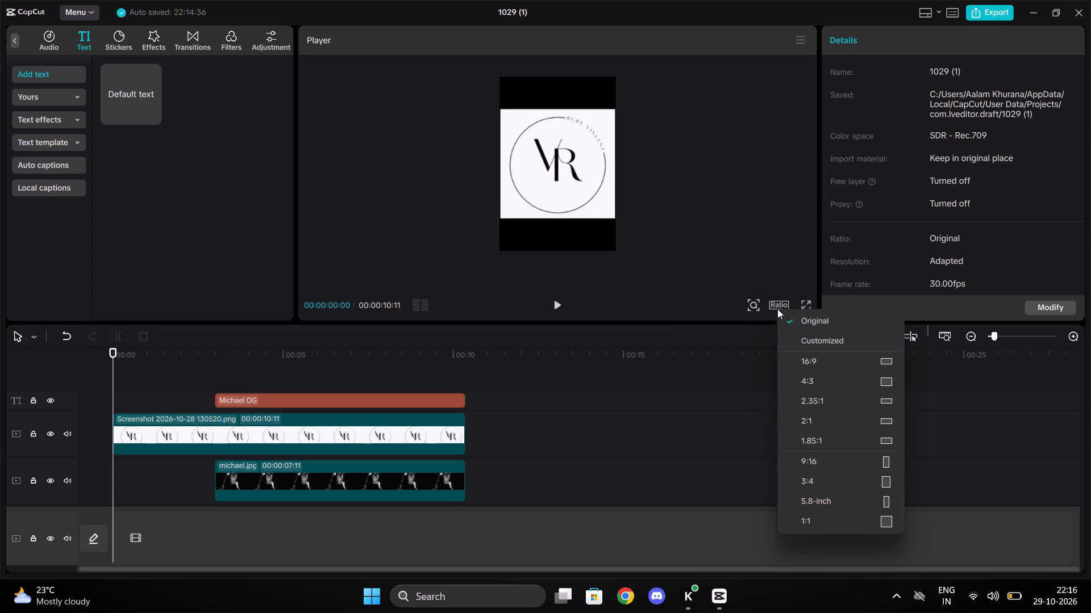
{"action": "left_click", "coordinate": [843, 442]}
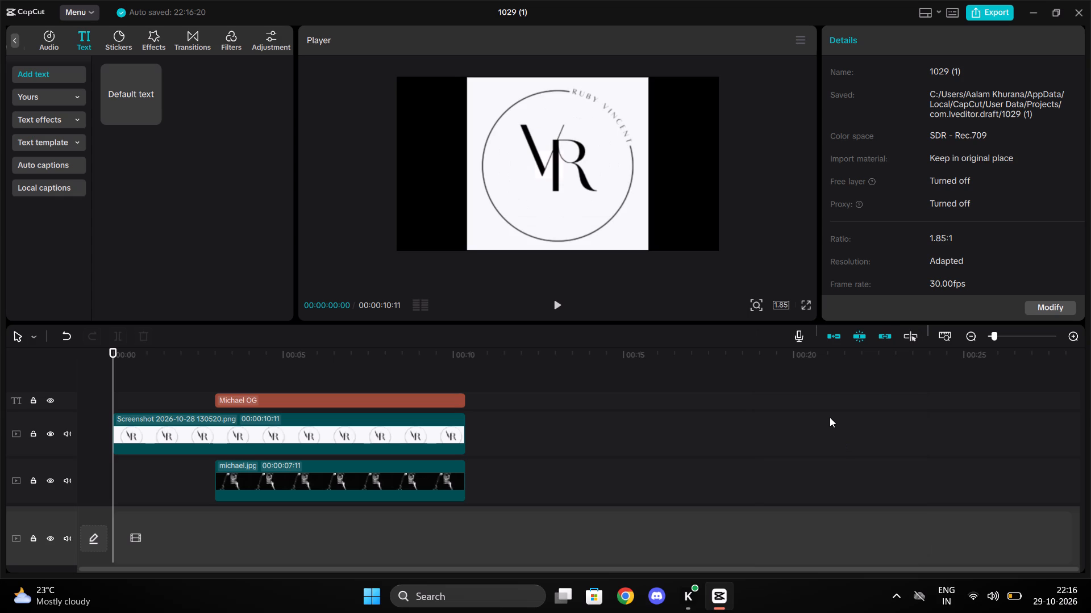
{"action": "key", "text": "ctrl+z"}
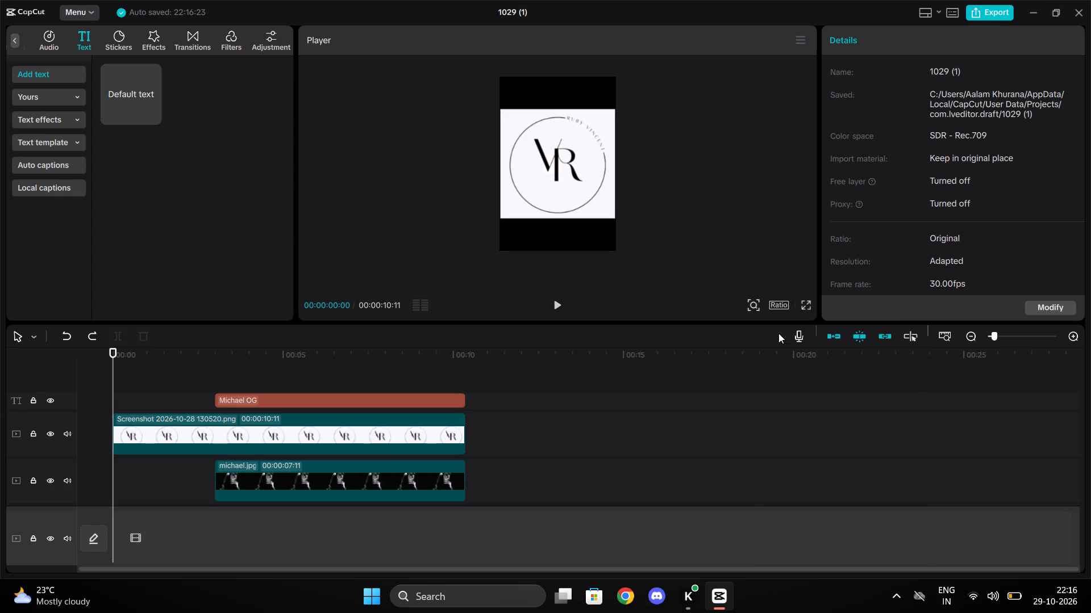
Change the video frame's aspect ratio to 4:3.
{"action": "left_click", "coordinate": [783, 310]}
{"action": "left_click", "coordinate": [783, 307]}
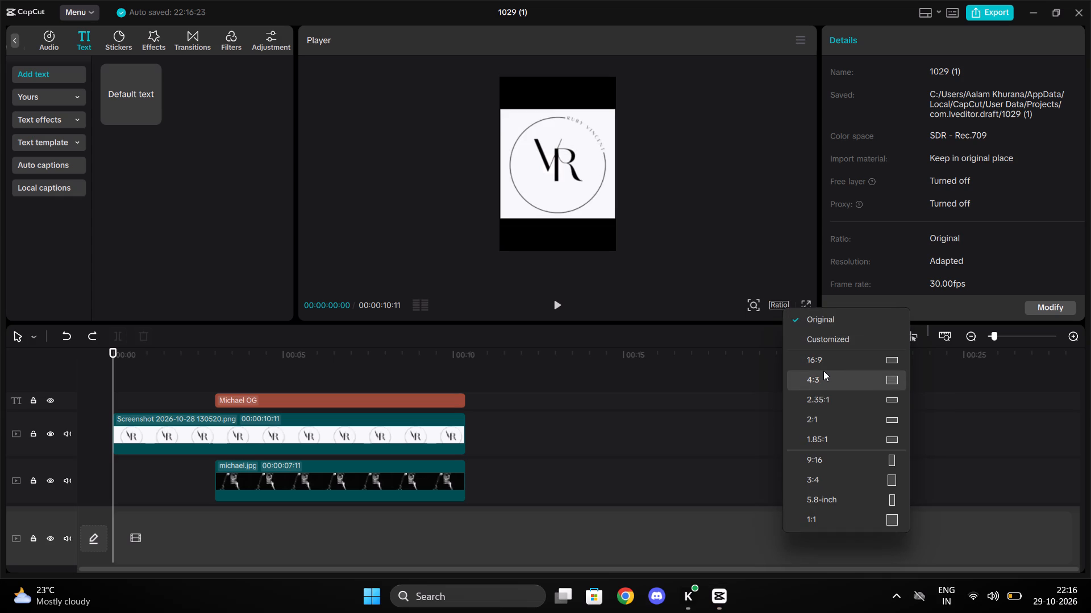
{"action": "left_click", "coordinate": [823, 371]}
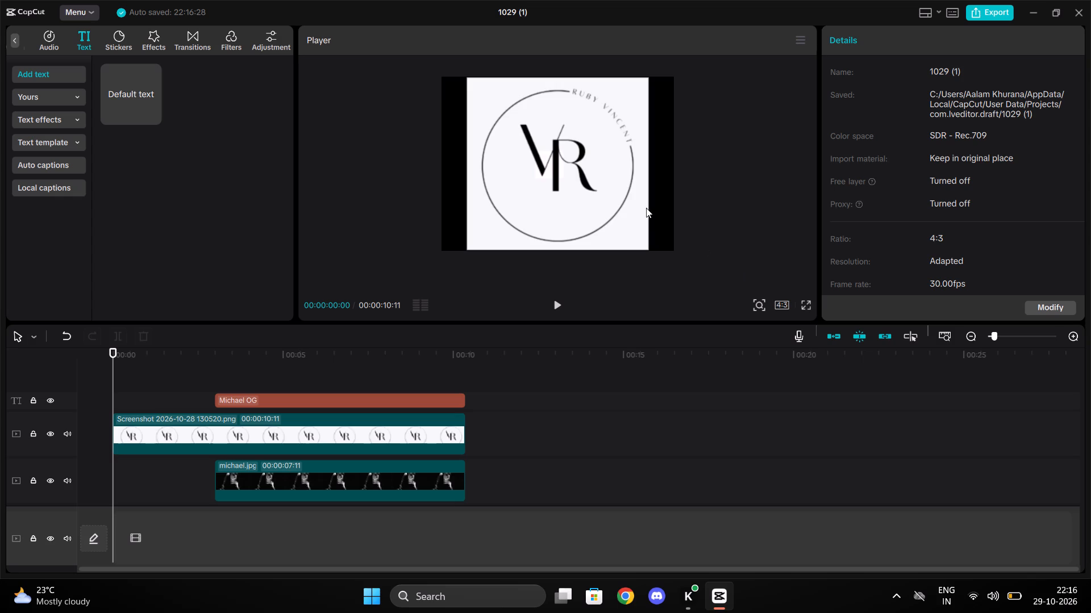
Play the video through to the end to check the logo, Michael image and title in the 4:3 frame.
{"action": "scroll", "coordinate": [641, 204], "scroll_direction": "down", "scroll_amount": 4, "text": "ctrl"}
{"action": "scroll", "coordinate": [641, 204], "scroll_direction": "up", "scroll_amount": 3, "text": "ctrl"}
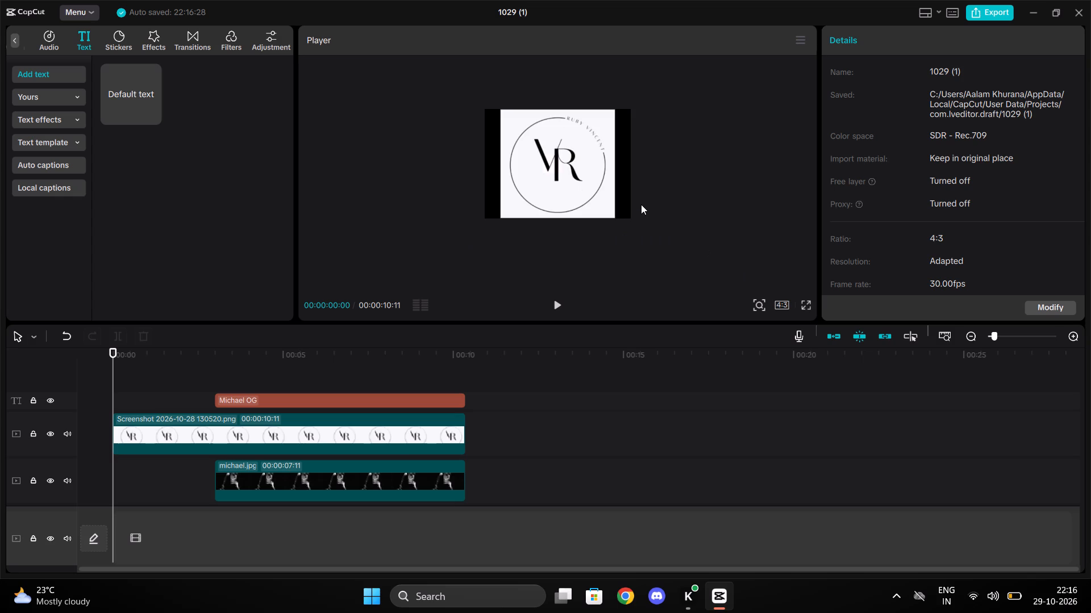
{"action": "scroll", "coordinate": [641, 204], "scroll_direction": "up", "scroll_amount": 6, "text": "ctrl"}
{"action": "scroll", "coordinate": [582, 203], "scroll_direction": "up", "scroll_amount": 5, "text": "ctrl"}
{"action": "scroll", "coordinate": [582, 203], "scroll_direction": "down", "scroll_amount": 1, "text": "ctrl"}
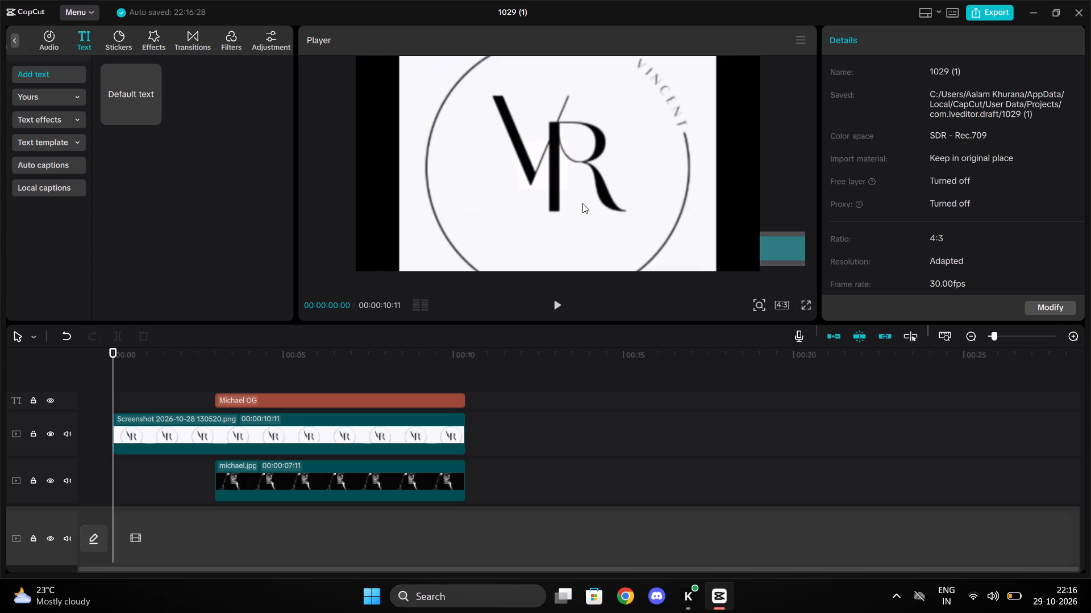
{"action": "scroll", "coordinate": [582, 203], "scroll_direction": "down", "scroll_amount": 7, "text": "ctrl"}
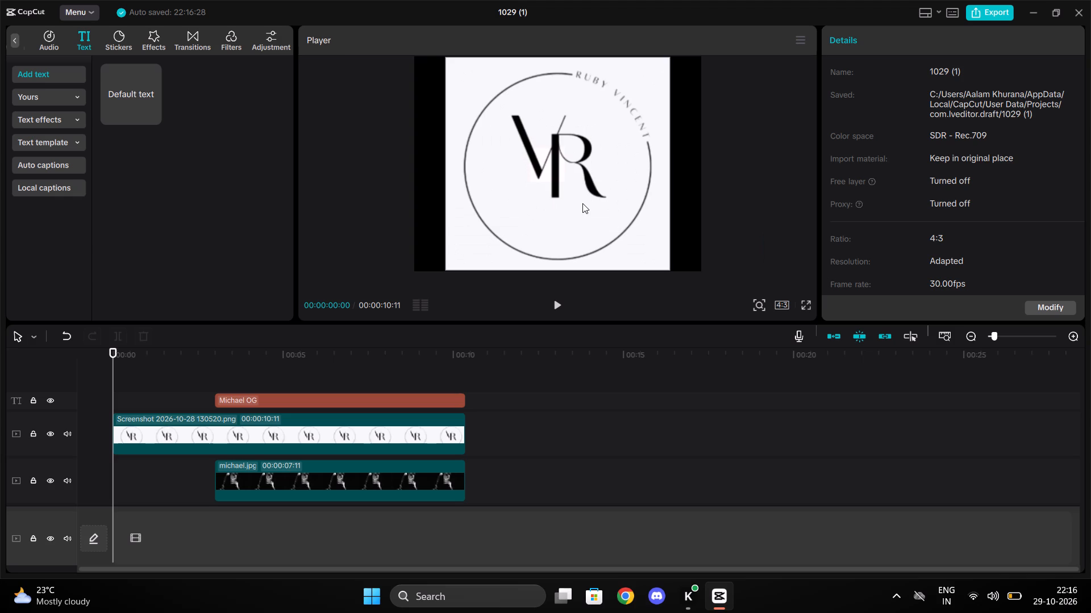
{"action": "left_click", "coordinate": [563, 308]}
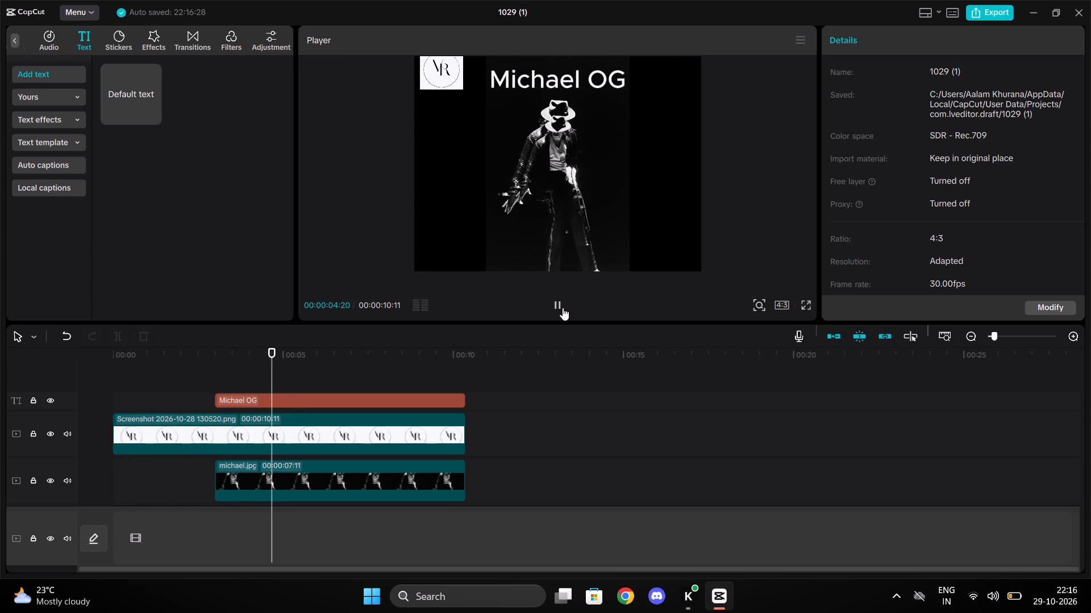
{"action": "scroll", "coordinate": [574, 211], "scroll_direction": "down", "scroll_amount": 4, "text": "ctrl"}
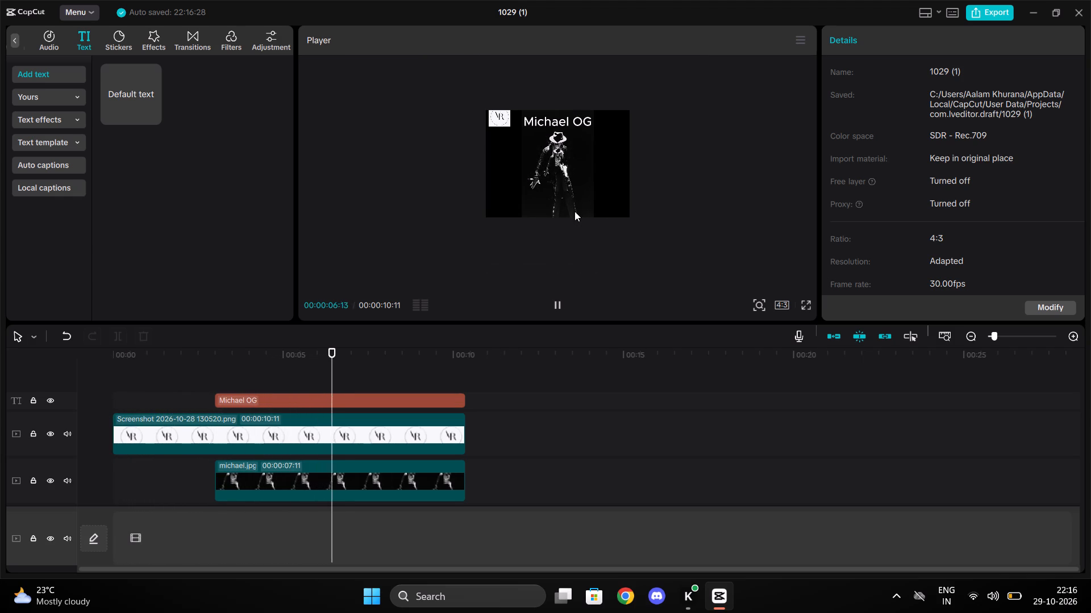
{"action": "scroll", "coordinate": [574, 211], "scroll_direction": "up", "scroll_amount": 3, "text": "ctrl"}
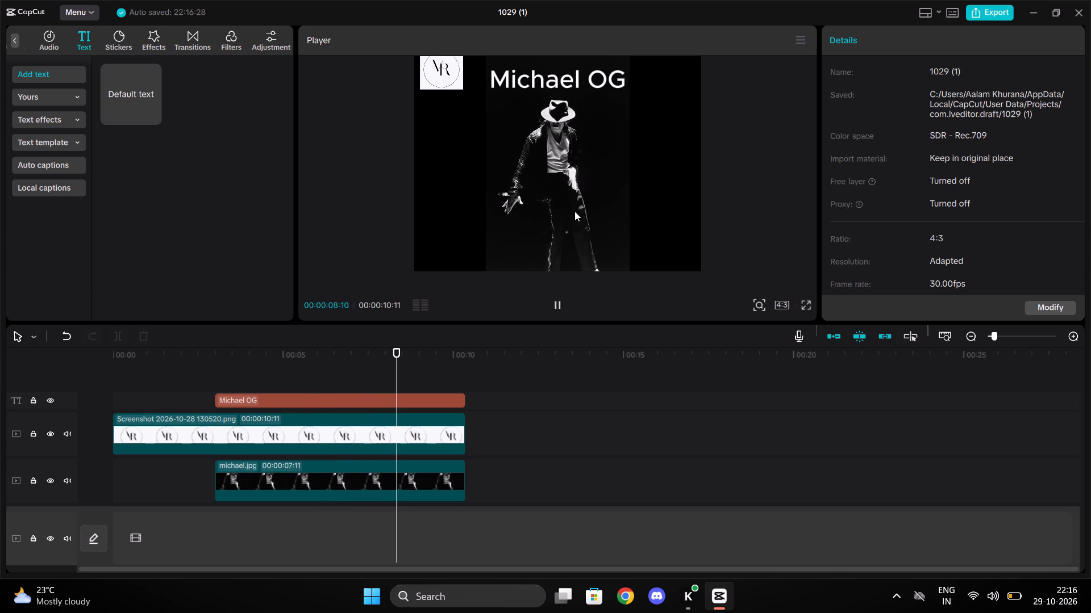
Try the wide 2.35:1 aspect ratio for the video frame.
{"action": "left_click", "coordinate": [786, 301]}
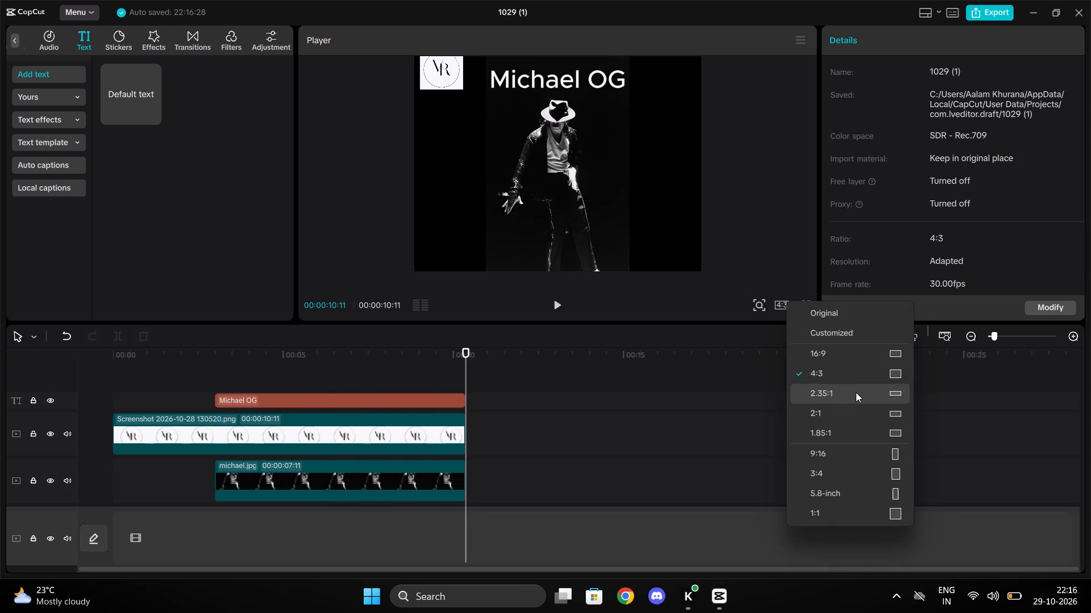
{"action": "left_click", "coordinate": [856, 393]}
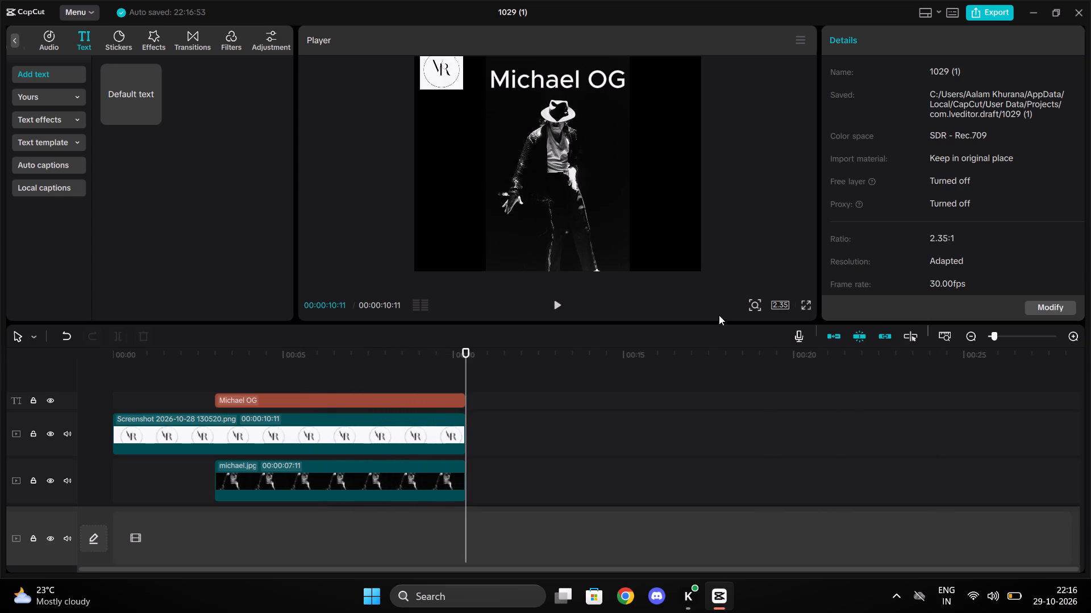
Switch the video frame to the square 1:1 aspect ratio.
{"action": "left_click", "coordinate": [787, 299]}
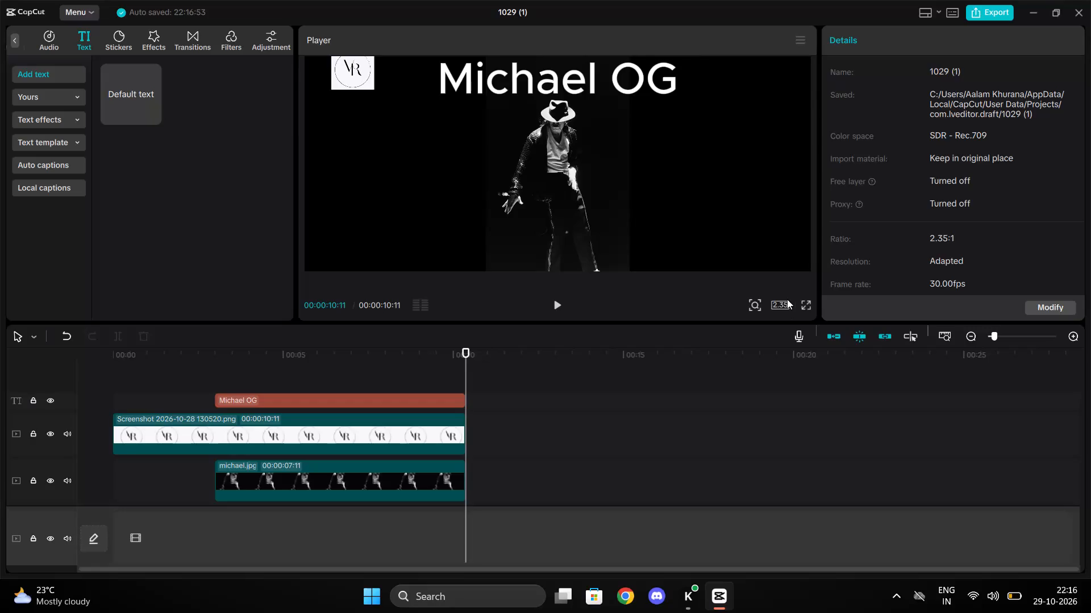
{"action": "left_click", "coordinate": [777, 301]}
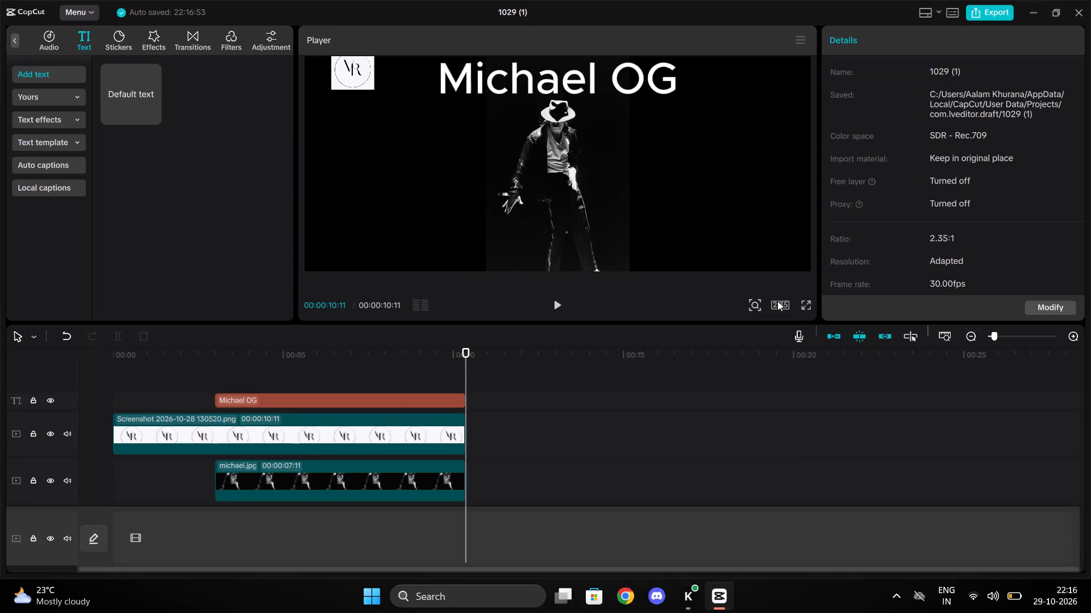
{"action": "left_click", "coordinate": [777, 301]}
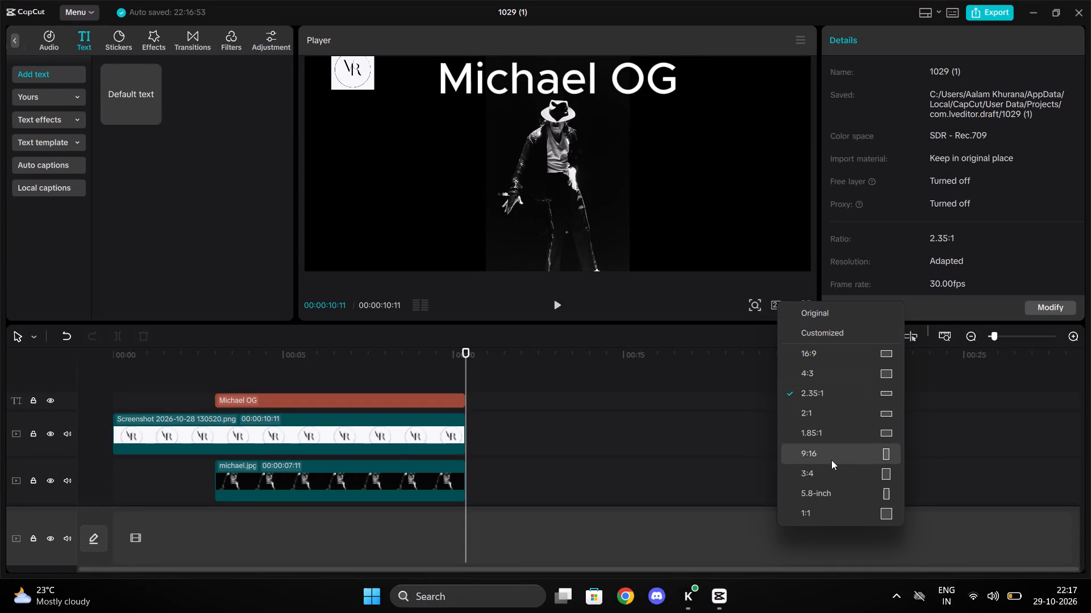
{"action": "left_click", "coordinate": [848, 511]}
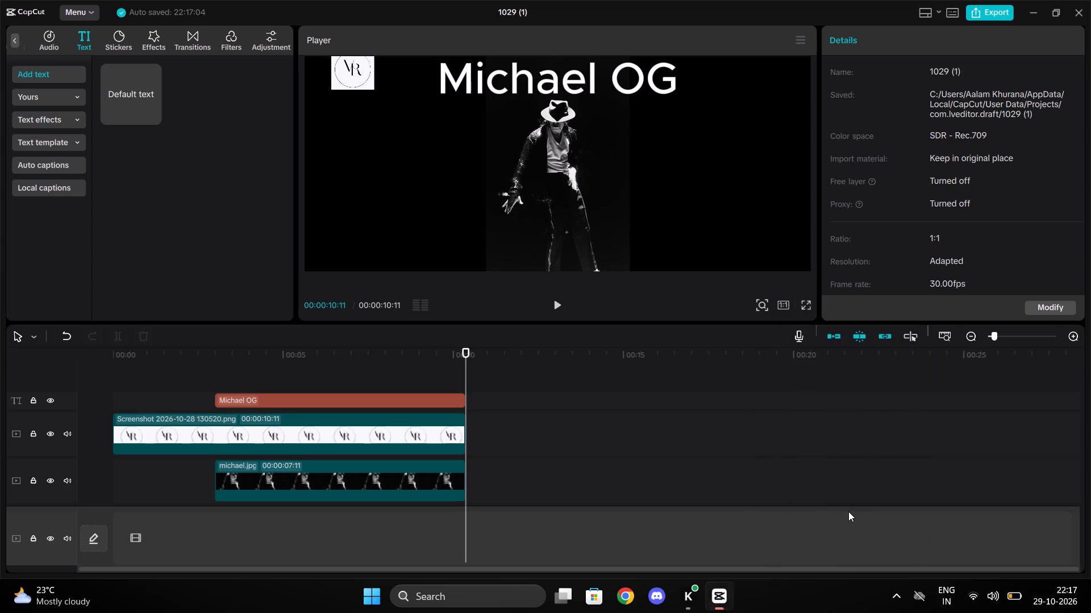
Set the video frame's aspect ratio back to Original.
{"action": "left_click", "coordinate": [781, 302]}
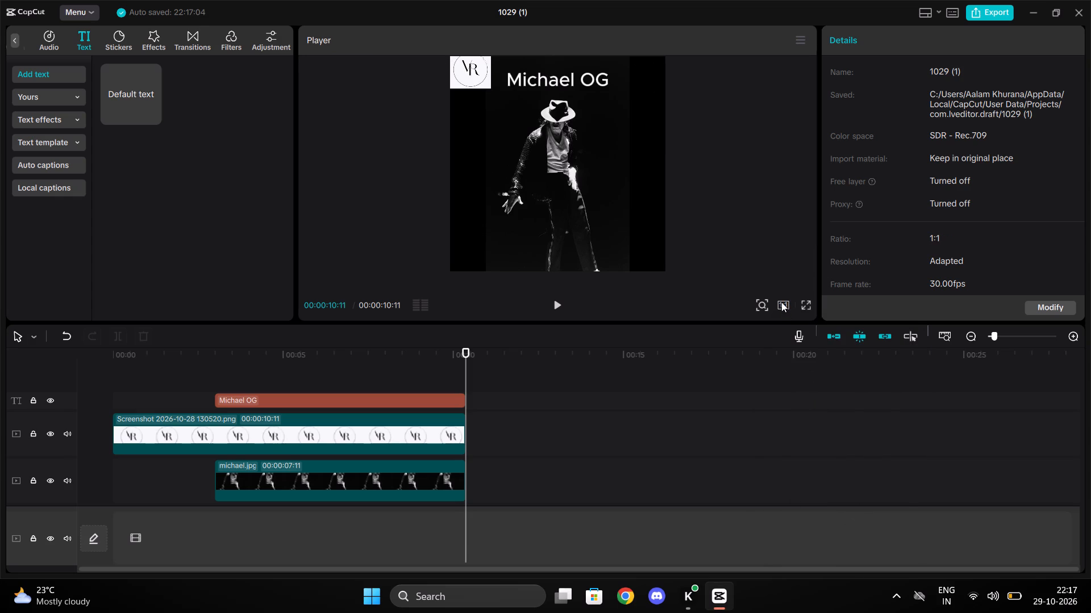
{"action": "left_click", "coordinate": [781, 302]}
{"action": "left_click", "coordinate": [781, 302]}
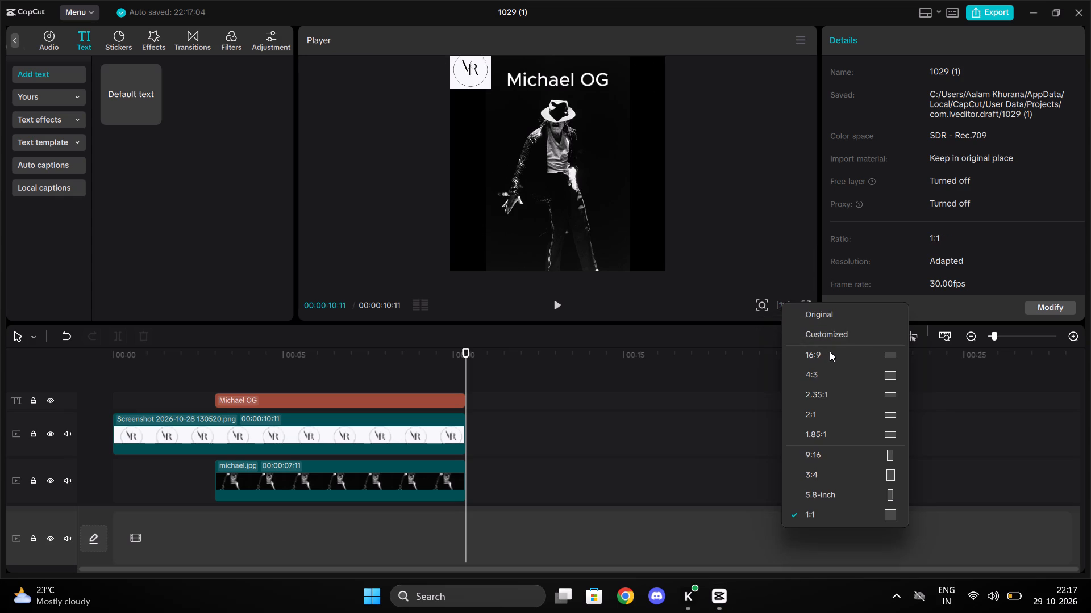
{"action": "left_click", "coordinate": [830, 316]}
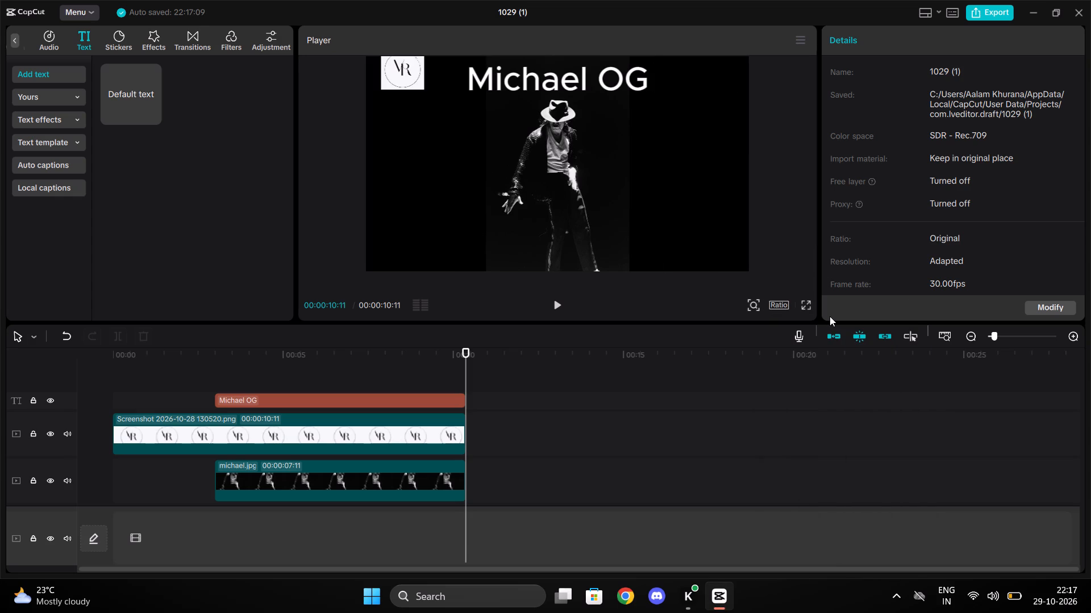
Set the video frame's aspect ratio to vertical 9:16.
{"action": "left_click", "coordinate": [776, 310]}
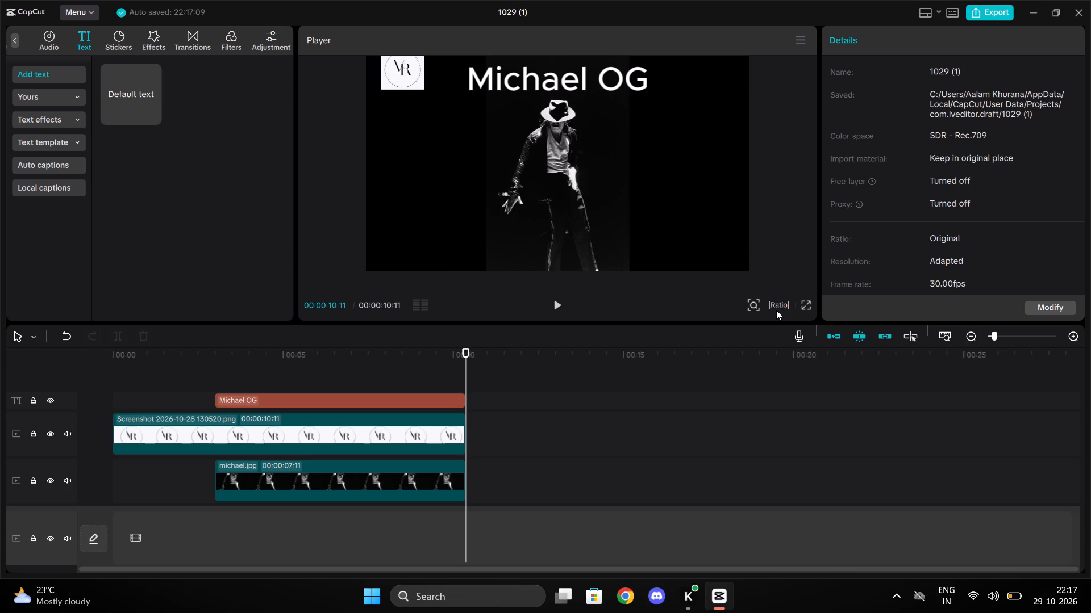
{"action": "left_click", "coordinate": [774, 308]}
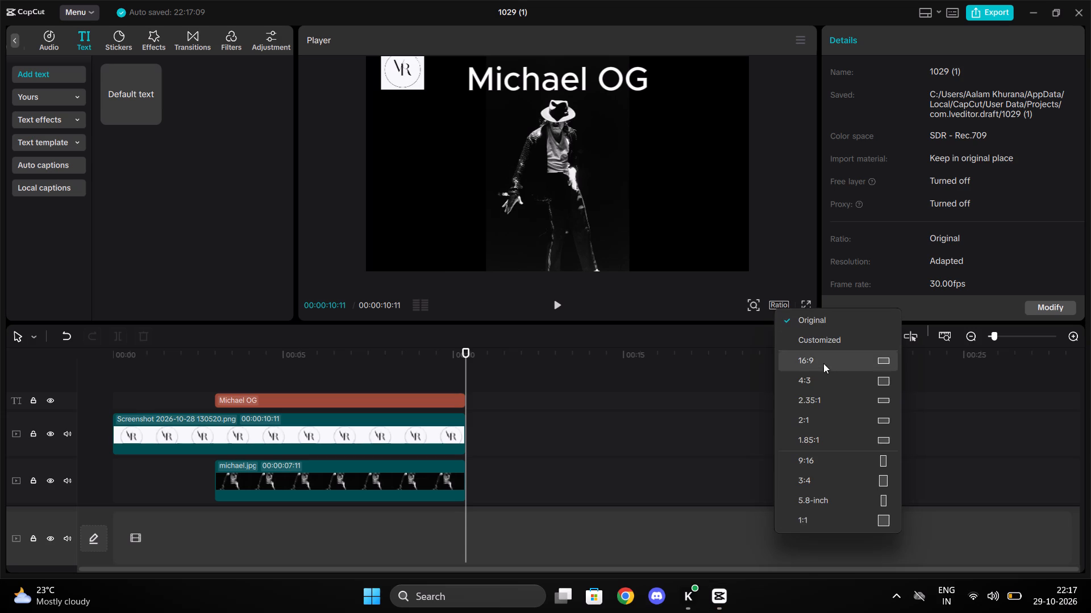
{"action": "left_click", "coordinate": [842, 460]}
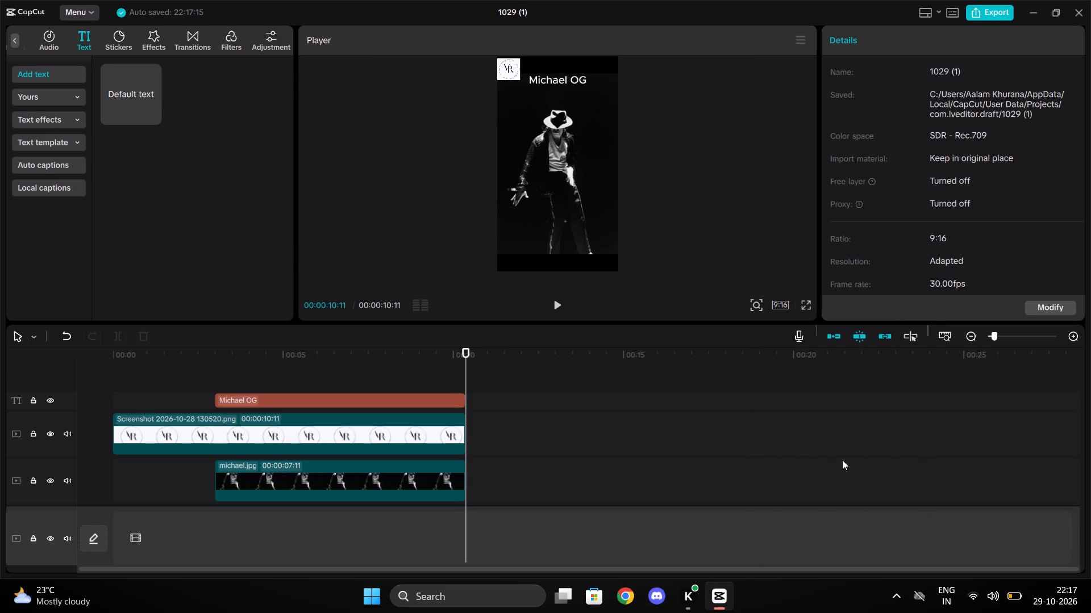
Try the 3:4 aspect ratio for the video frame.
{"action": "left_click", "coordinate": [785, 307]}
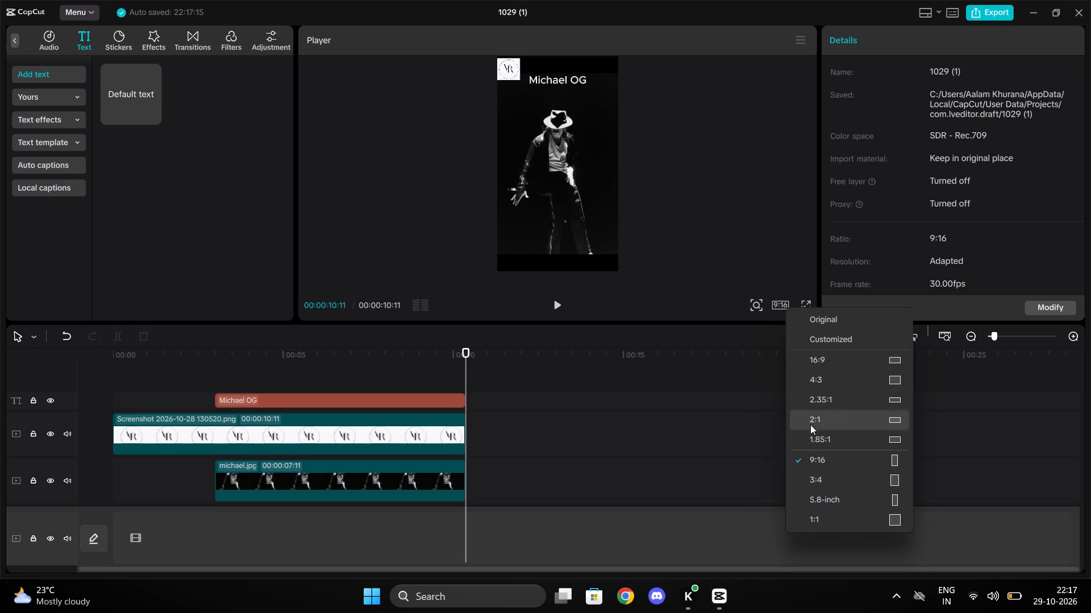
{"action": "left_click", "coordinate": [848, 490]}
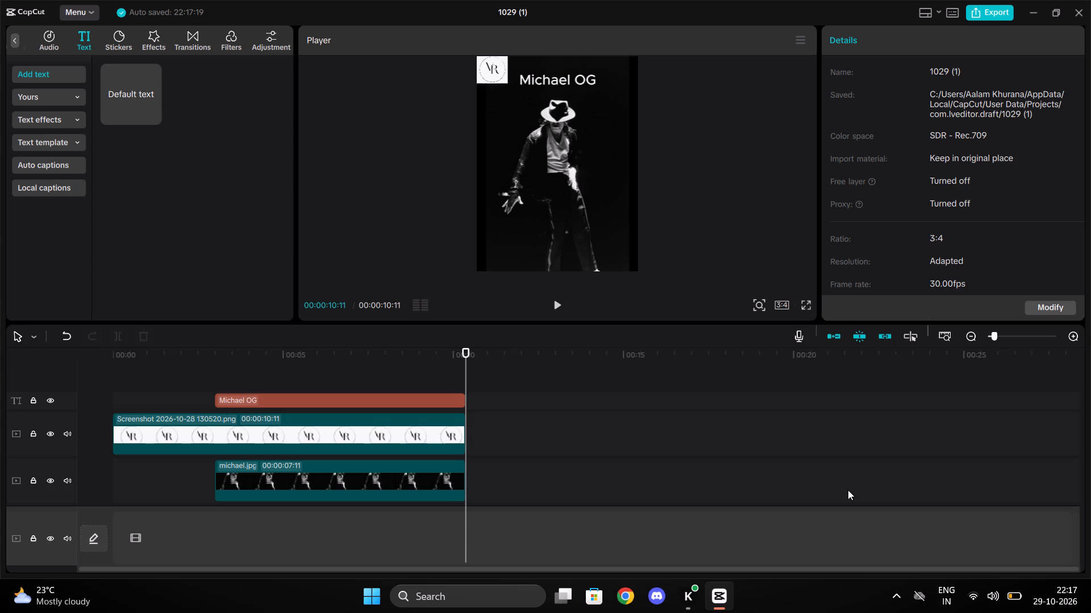
Undo the recent edits, back through all aspect ratio changes to Original and past the VR logo's move to an upper track.
{"action": "left_click", "coordinate": [782, 299]}
{"action": "left_click", "coordinate": [782, 326]}
{"action": "key", "text": "ctrl+z"}
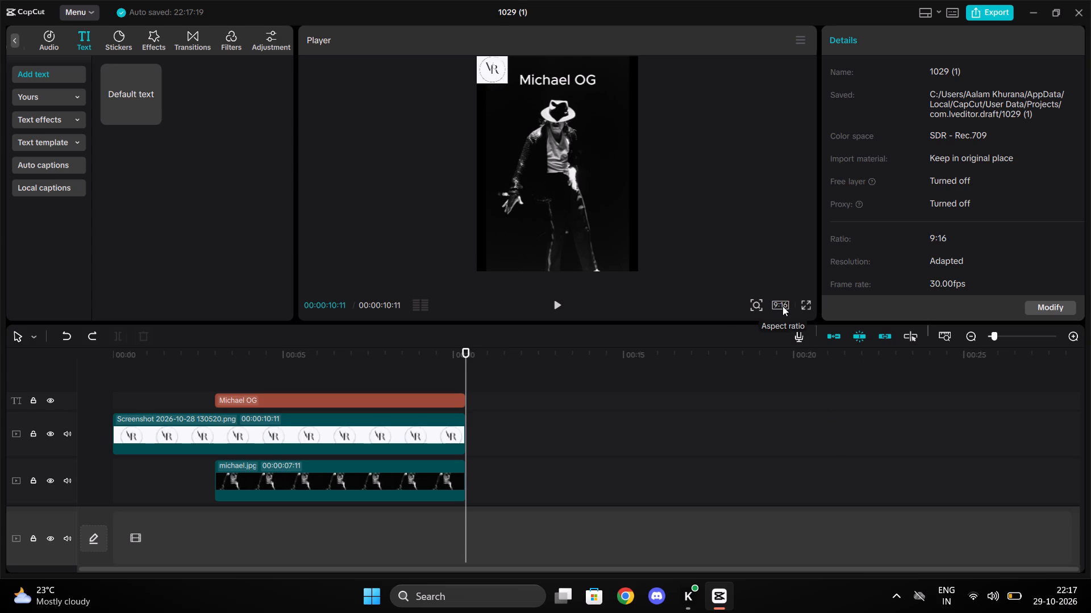
{"action": "key", "text": "ctrl+z"}
{"action": "key", "text": "ctrl+z"}
{"action": "key", "text": "ctrl+z"}
{"action": "key", "text": "ctrl+z"}
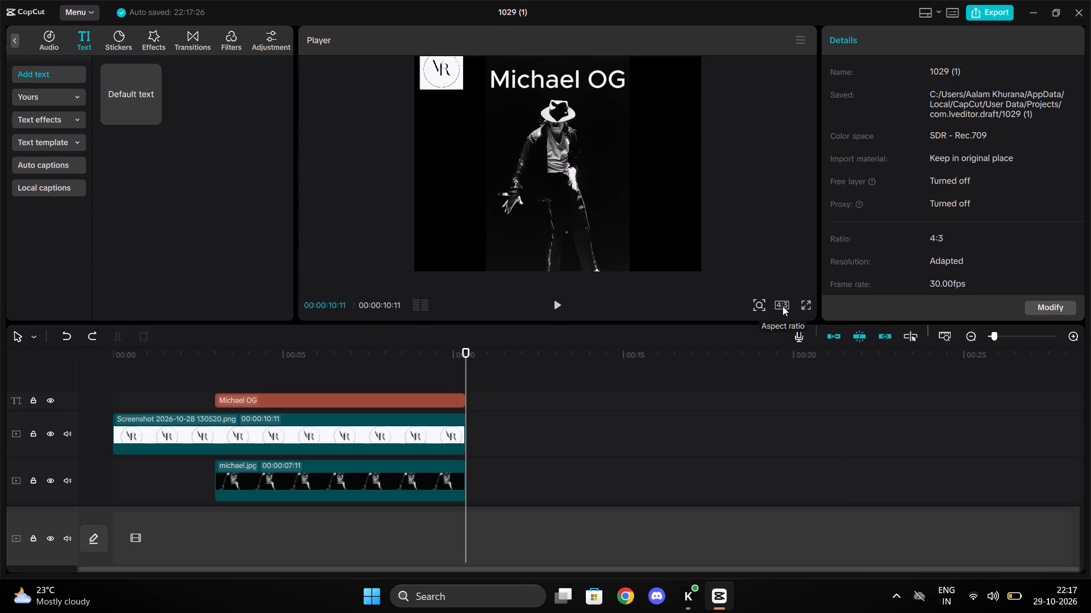
{"action": "key", "text": "ctrl+z"}
{"action": "key", "text": "ctrl+z"}
{"action": "key", "text": "ctrl+z"}
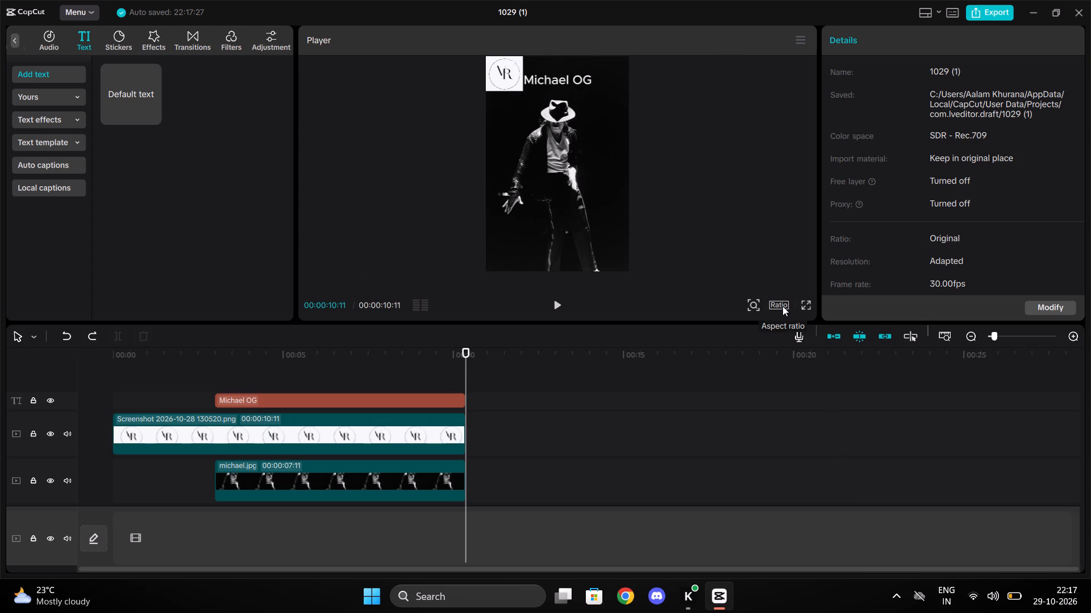
{"action": "key", "text": "ctrl+z"}
{"action": "key", "text": "ctrl+z"}
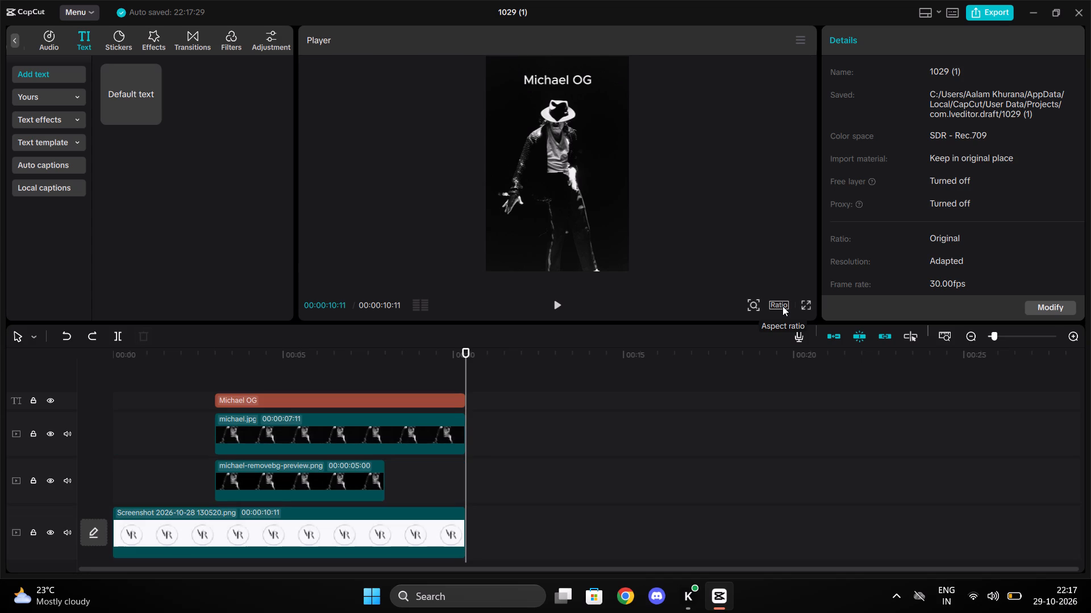
Redo the VR logo's track move and its shrinking into the upper-left corner of the frame, stopping before any aspect ratio change.
{"action": "left_click", "coordinate": [91, 338]}
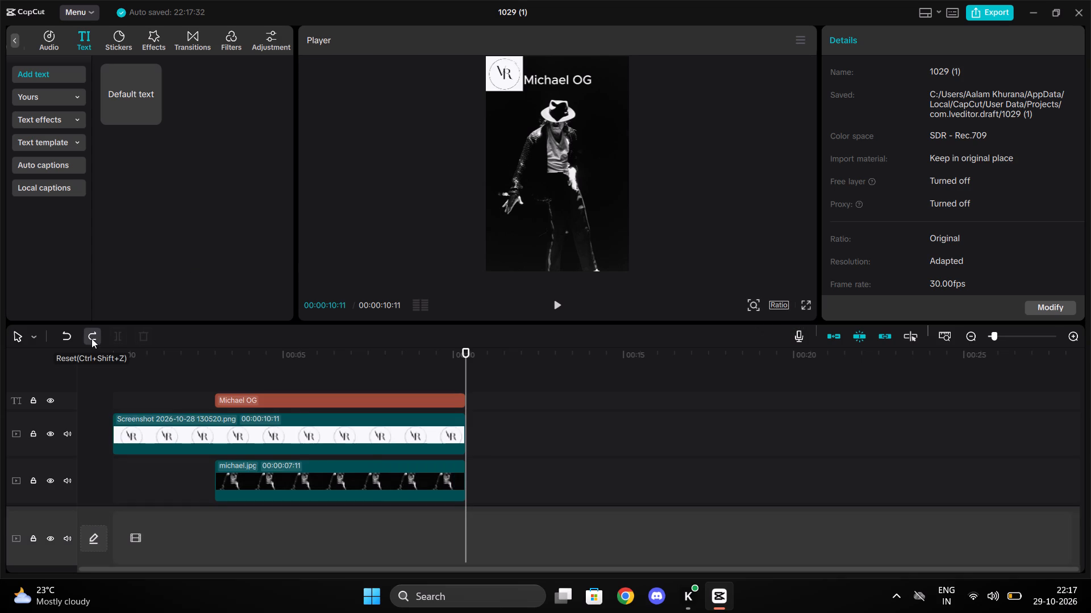
{"action": "left_click", "coordinate": [91, 338]}
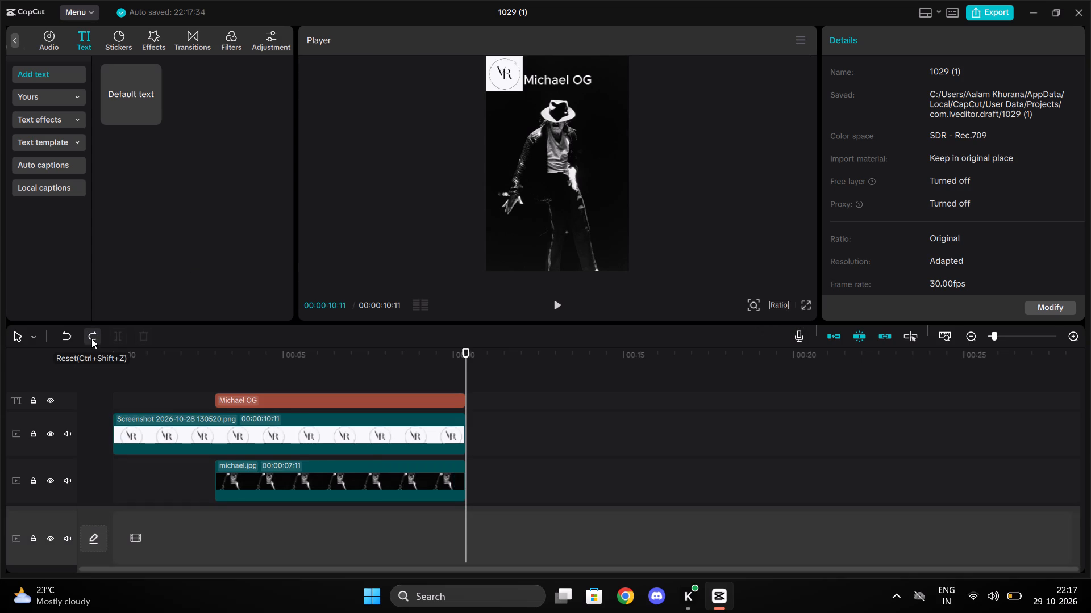
{"action": "left_click", "coordinate": [91, 338]}
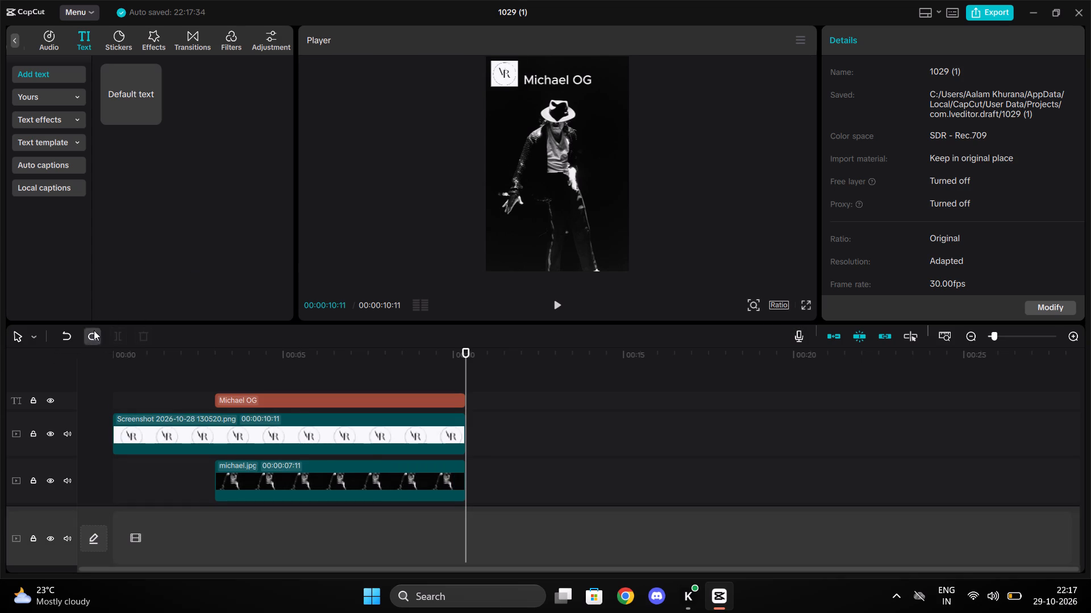
{"action": "left_click", "coordinate": [94, 330]}
Play the finished video in the player and again in full-screen preview, then return to the editor.
{"action": "left_click", "coordinate": [559, 304]}
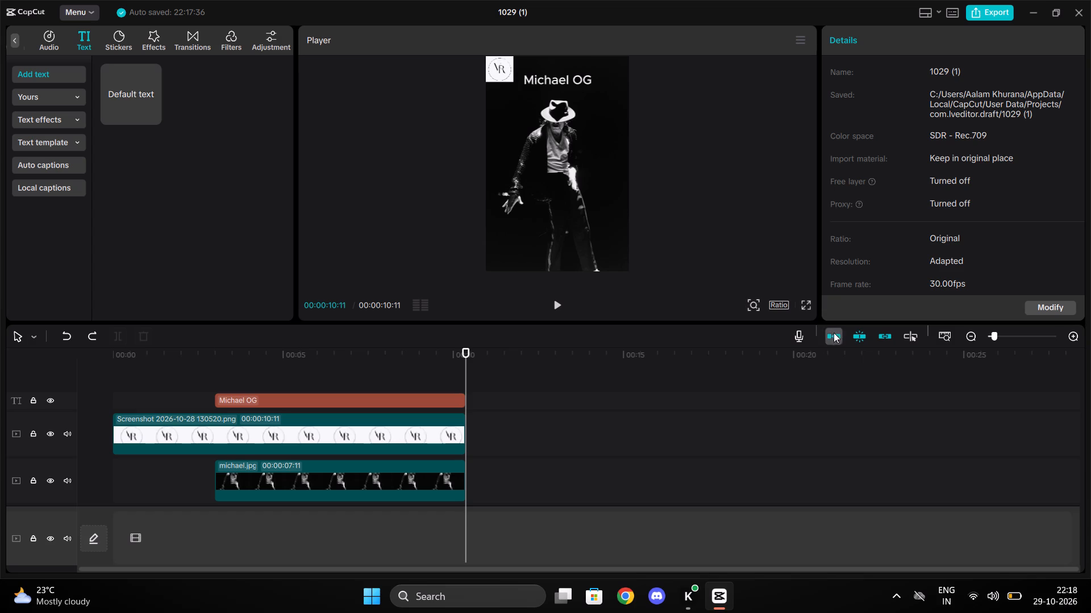
{"action": "left_click", "coordinate": [807, 308]}
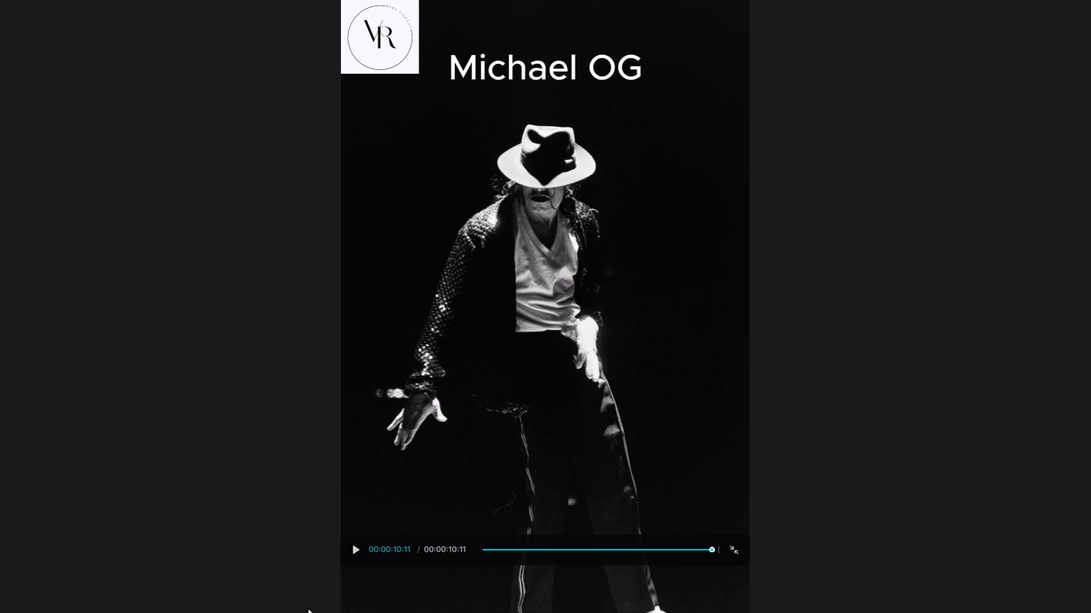
{"action": "left_click", "coordinate": [353, 542]}
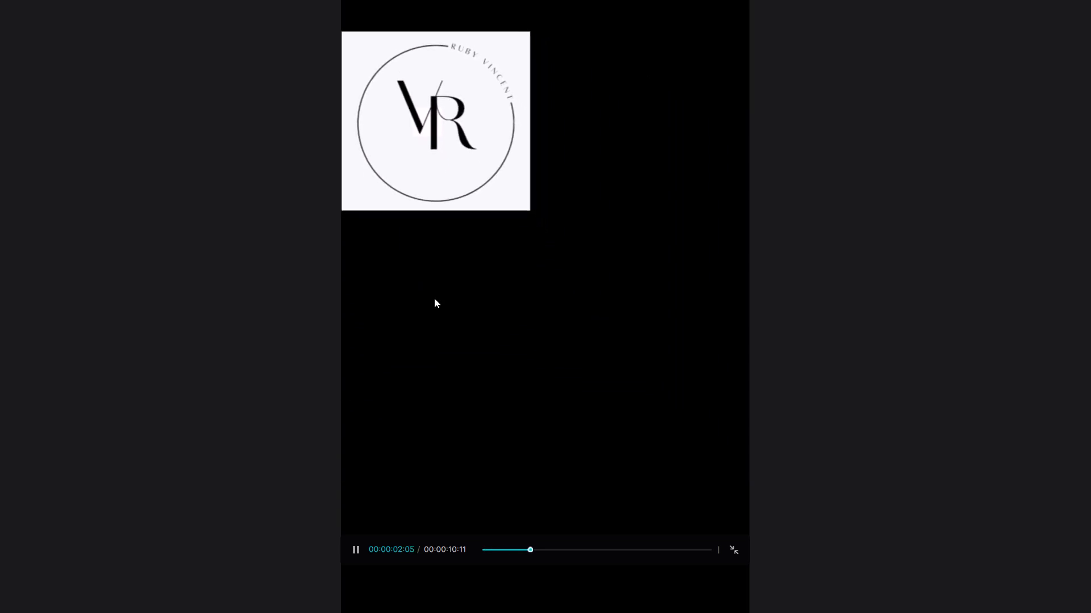
{"action": "left_click_drag", "start_coordinate": [438, 305], "coordinate": [438, 125]}
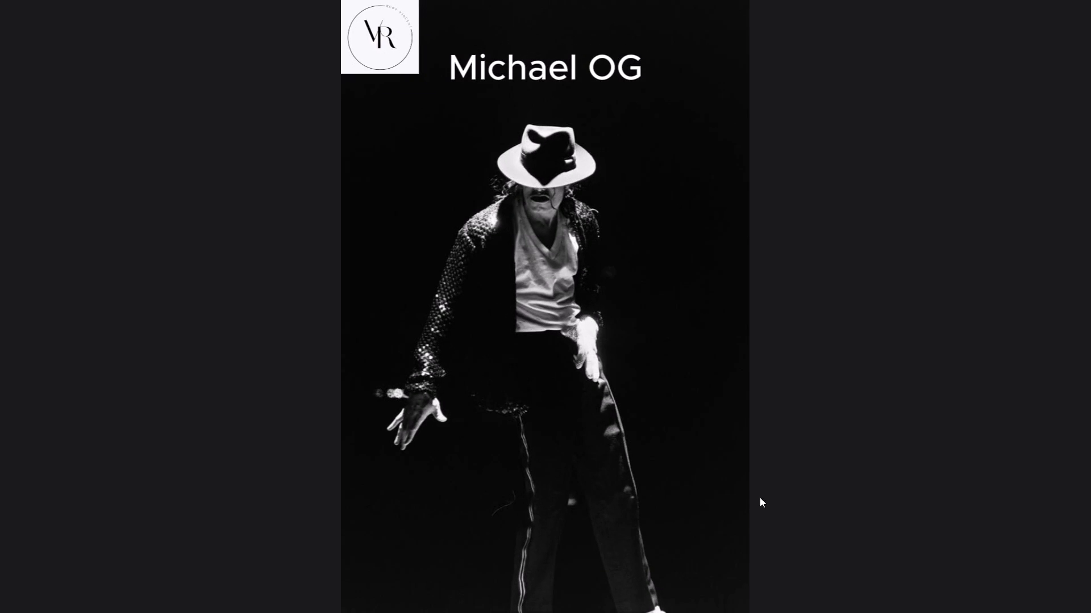
{"action": "left_click", "coordinate": [684, 451]}
{"action": "left_click", "coordinate": [731, 550]}
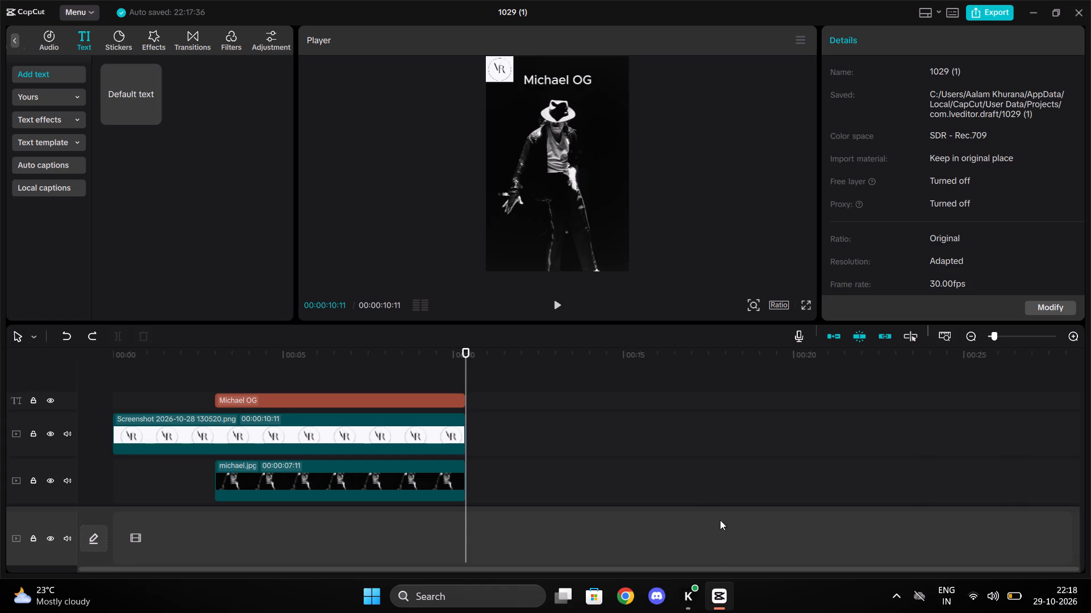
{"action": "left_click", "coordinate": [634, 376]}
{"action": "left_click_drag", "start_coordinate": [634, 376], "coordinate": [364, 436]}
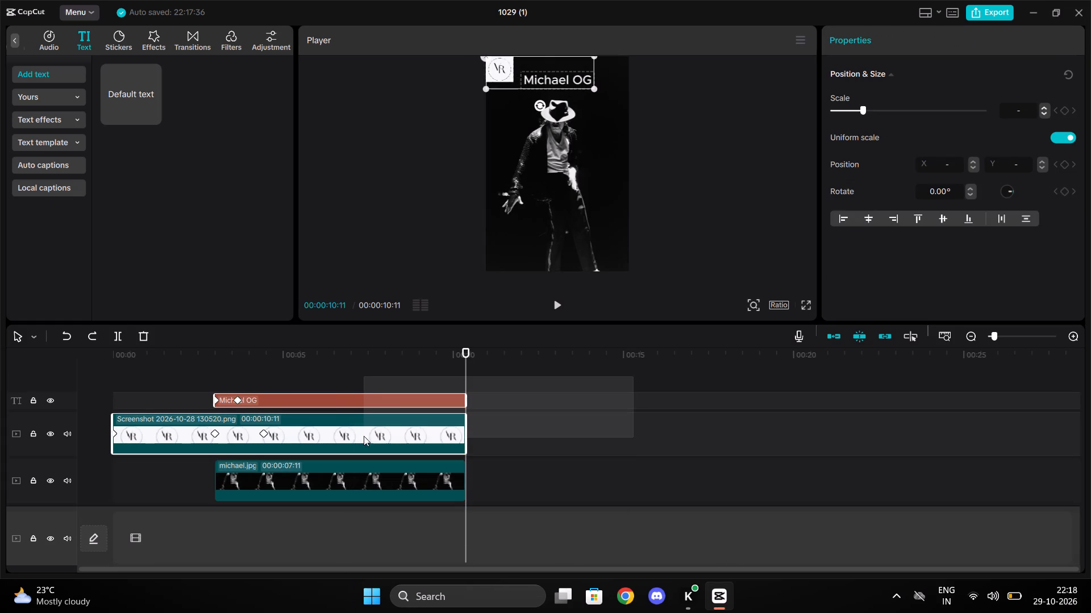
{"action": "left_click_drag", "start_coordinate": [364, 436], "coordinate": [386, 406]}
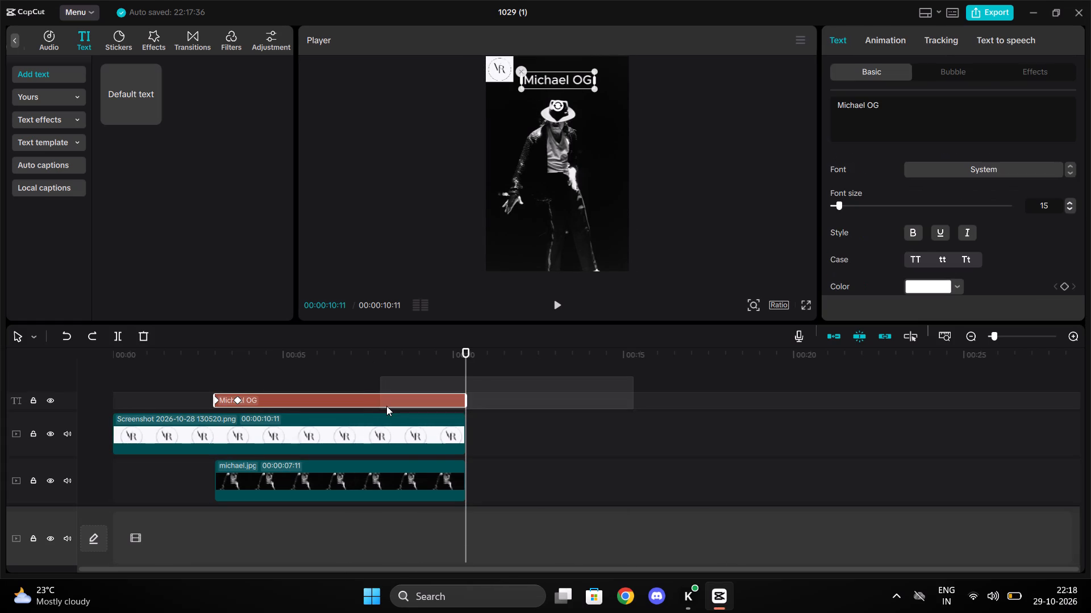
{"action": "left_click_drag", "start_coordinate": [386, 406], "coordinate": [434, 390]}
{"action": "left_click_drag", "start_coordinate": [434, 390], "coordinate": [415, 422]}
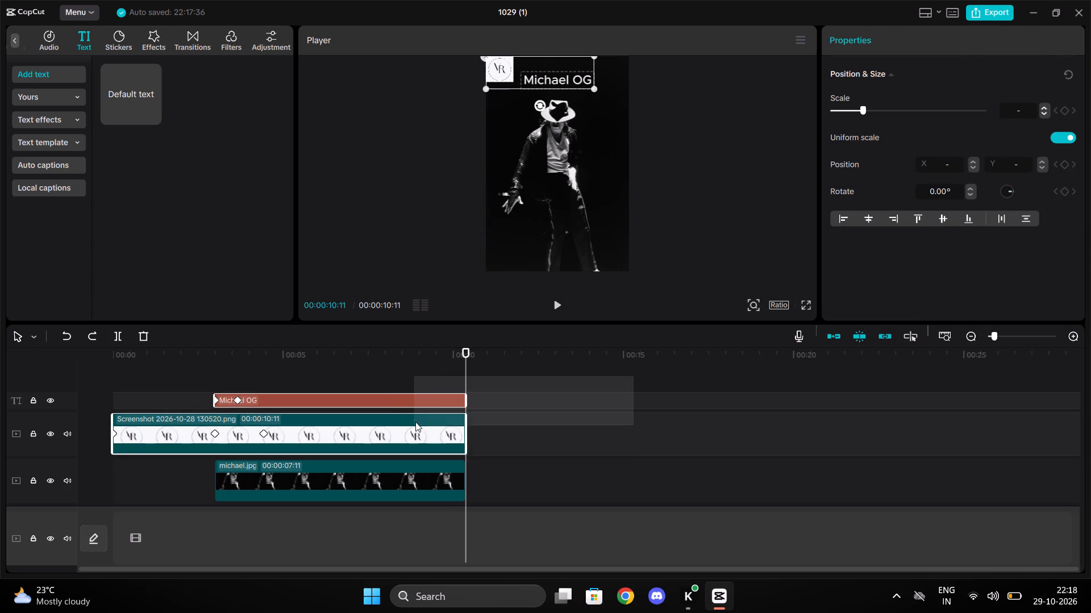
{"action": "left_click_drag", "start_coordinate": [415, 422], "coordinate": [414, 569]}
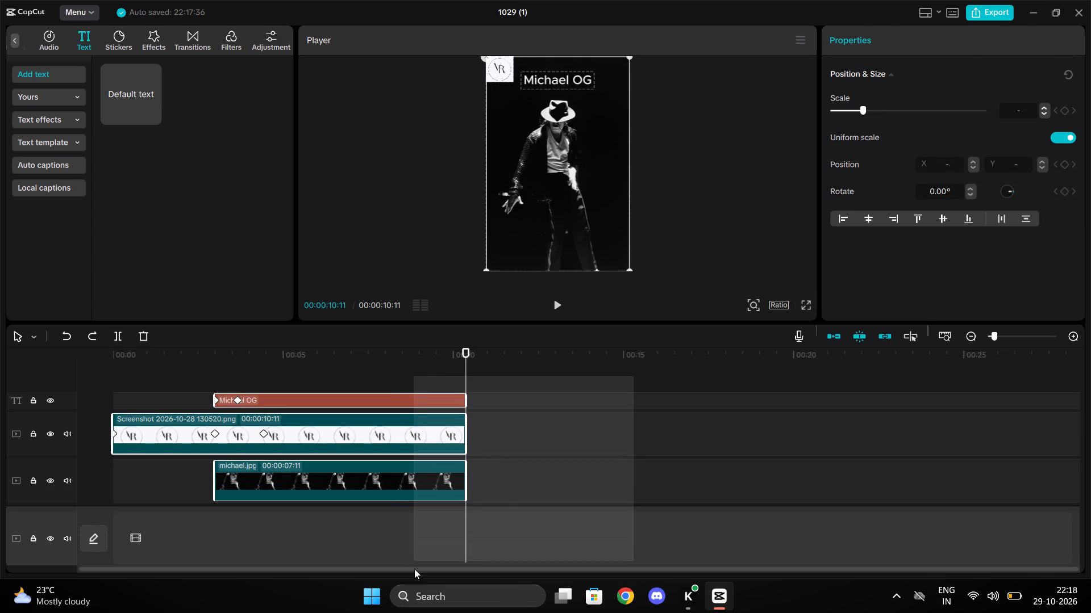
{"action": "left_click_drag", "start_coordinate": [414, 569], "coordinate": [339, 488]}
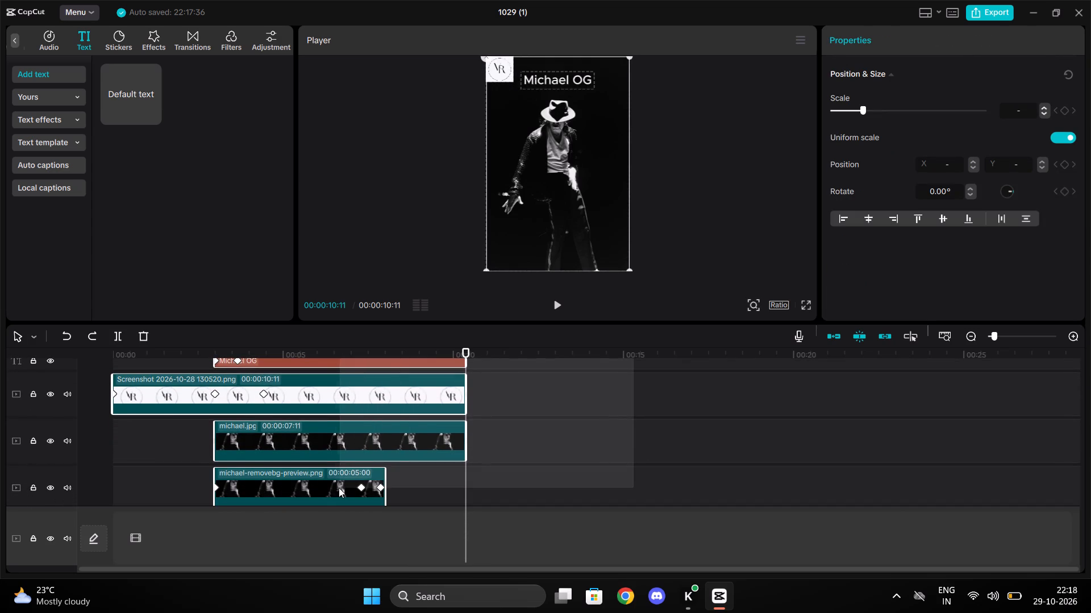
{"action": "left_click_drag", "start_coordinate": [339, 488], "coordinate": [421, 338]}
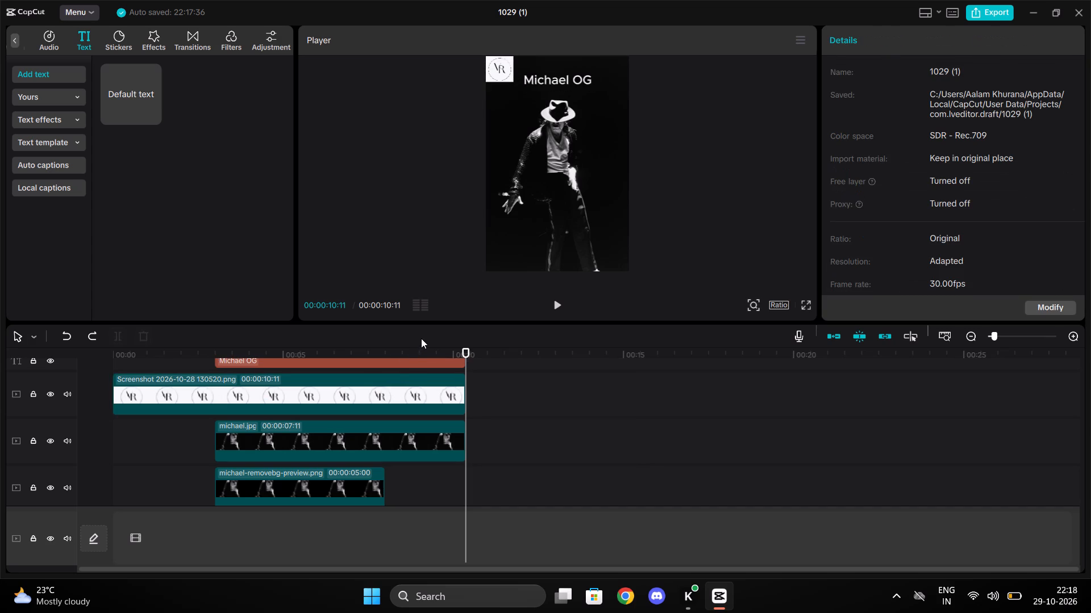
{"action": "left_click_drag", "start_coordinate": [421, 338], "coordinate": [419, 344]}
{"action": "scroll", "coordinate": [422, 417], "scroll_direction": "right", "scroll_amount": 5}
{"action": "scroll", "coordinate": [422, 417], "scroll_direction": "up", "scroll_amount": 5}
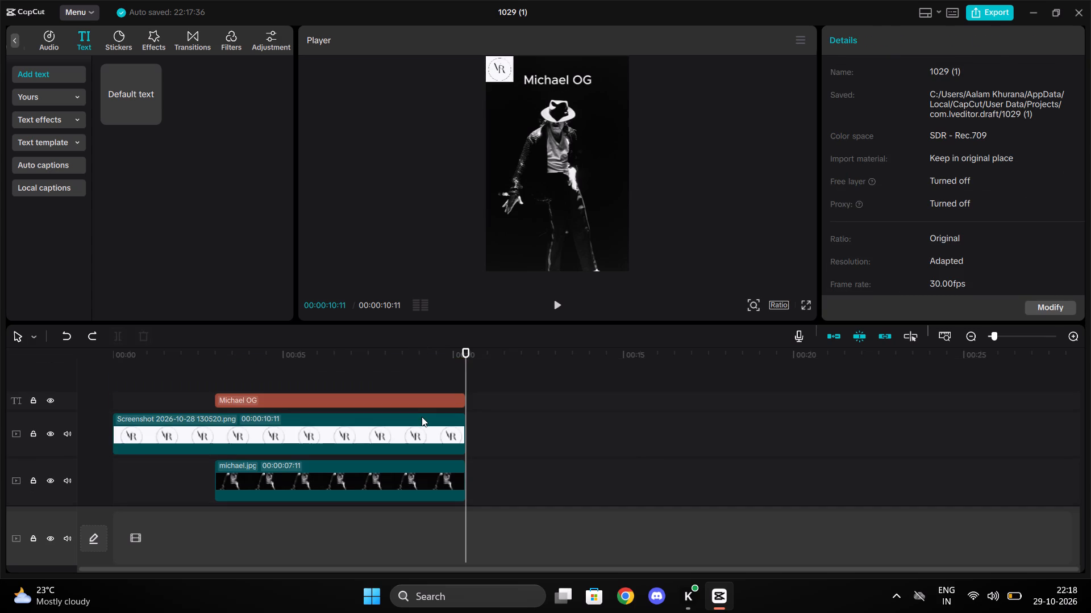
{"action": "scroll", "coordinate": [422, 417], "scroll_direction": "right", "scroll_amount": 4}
Scrub back and forth through the whole timeline to review the logo animation and title, ending at the start of the video.
{"action": "left_click_drag", "start_coordinate": [349, 376], "coordinate": [222, 366]}
{"action": "double_click", "coordinate": [222, 366]}
{"action": "left_click_drag", "start_coordinate": [222, 366], "coordinate": [121, 352]}
{"action": "left_click_drag", "start_coordinate": [121, 352], "coordinate": [137, 352]}
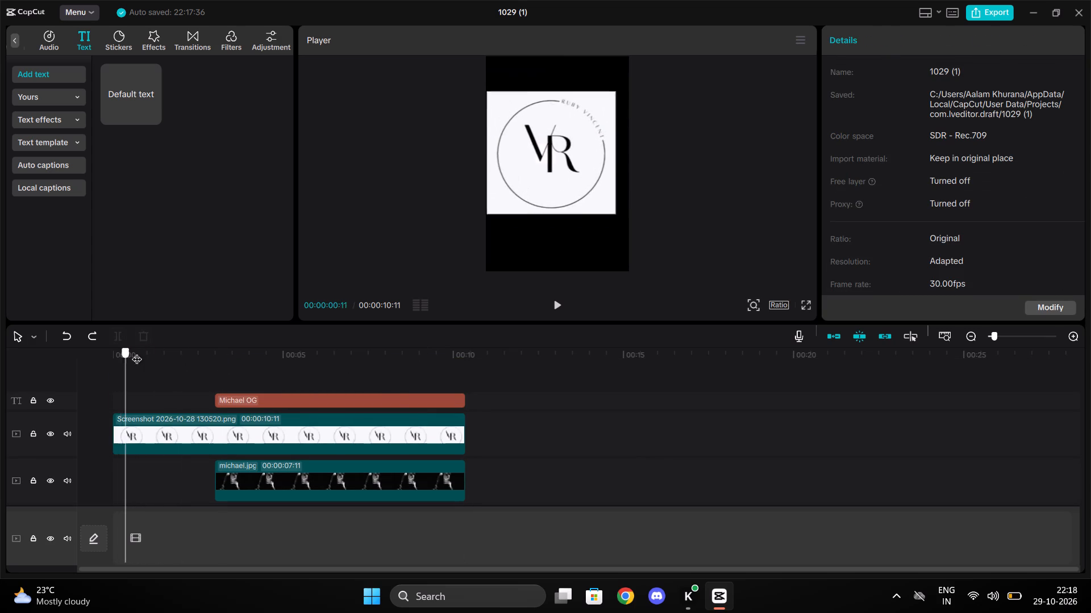
{"action": "left_click_drag", "start_coordinate": [137, 352], "coordinate": [486, 360]}
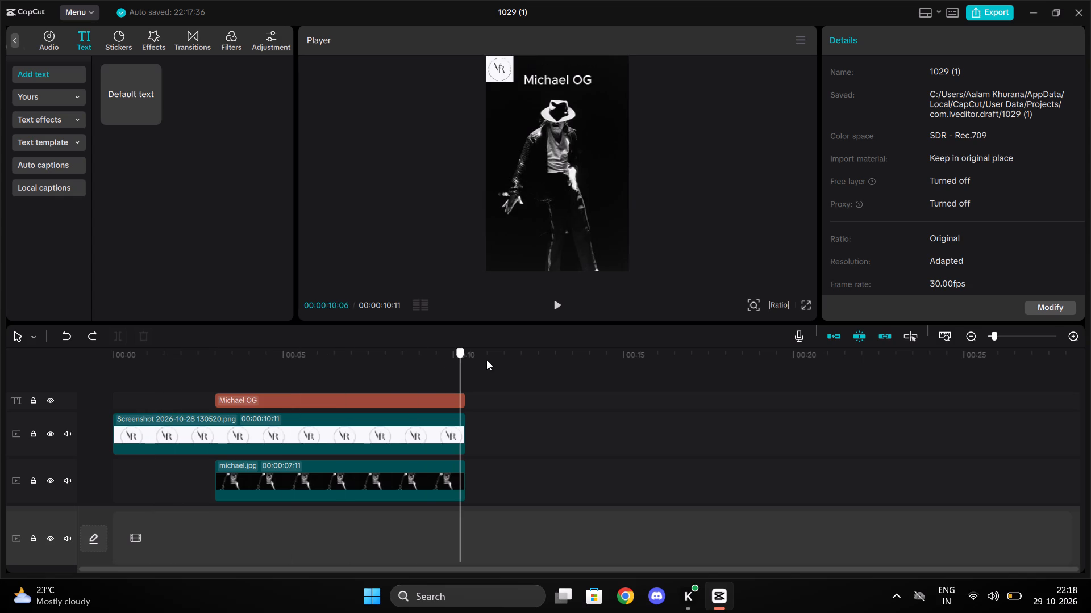
{"action": "left_click_drag", "start_coordinate": [486, 360], "coordinate": [126, 366]}
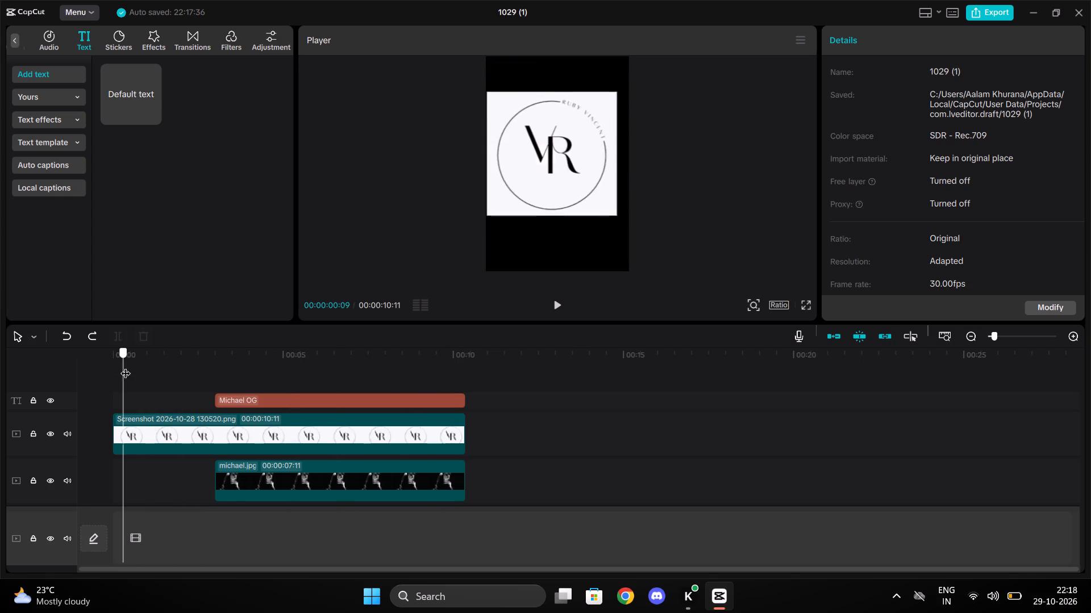
{"action": "left_click_drag", "start_coordinate": [126, 366], "coordinate": [274, 375]}
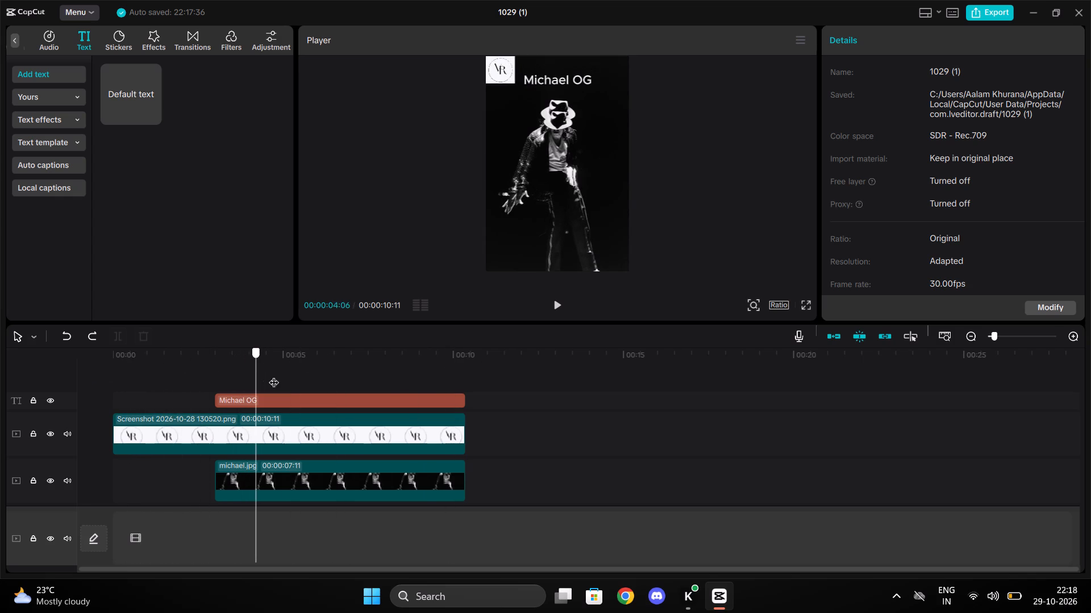
{"action": "left_click_drag", "start_coordinate": [274, 375], "coordinate": [483, 378]}
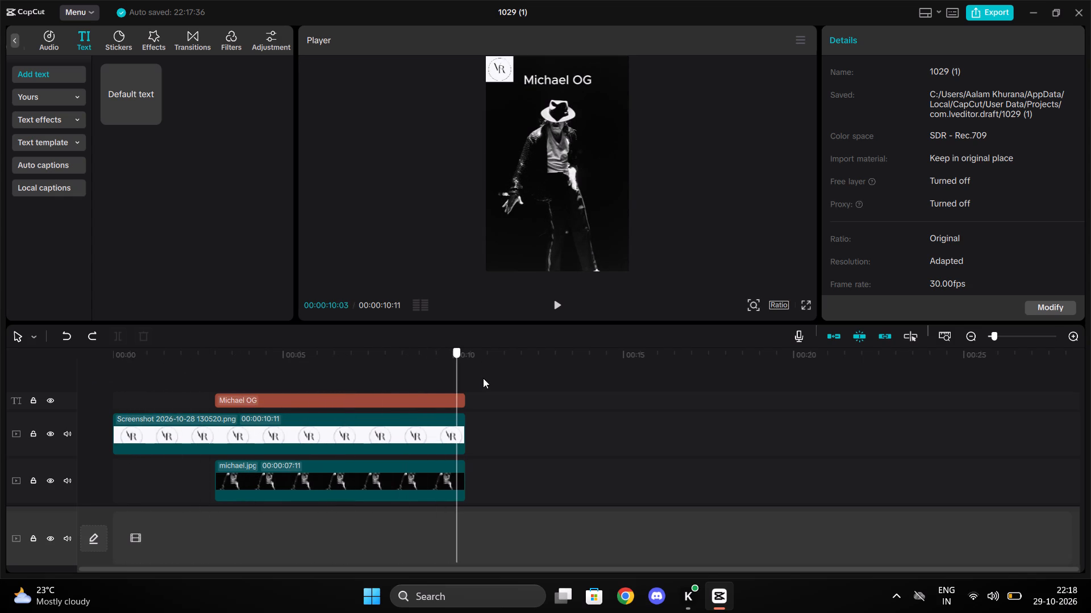
{"action": "left_click_drag", "start_coordinate": [483, 378], "coordinate": [54, 364]}
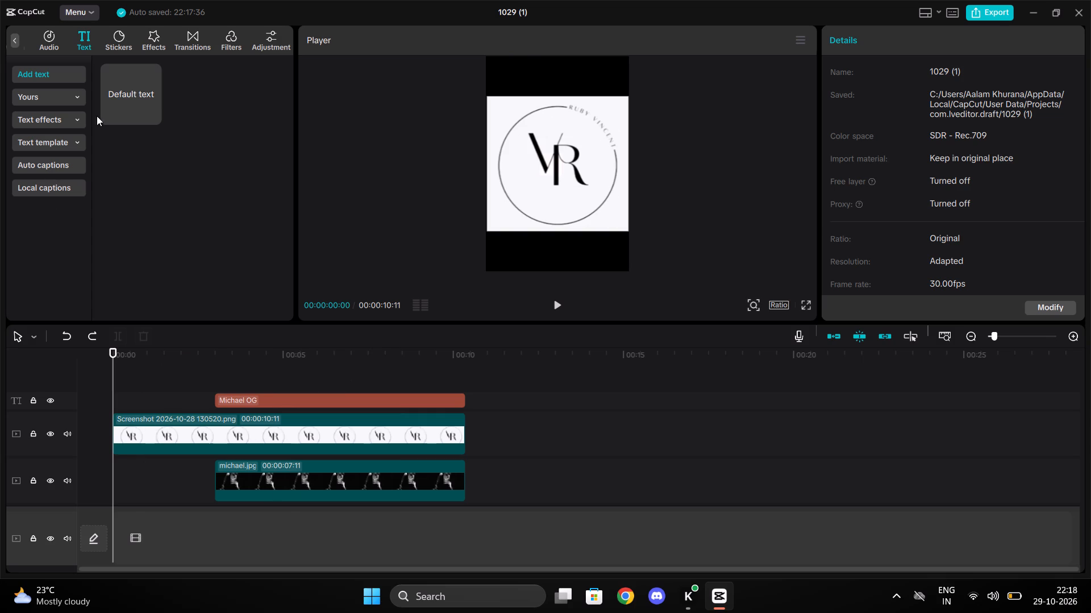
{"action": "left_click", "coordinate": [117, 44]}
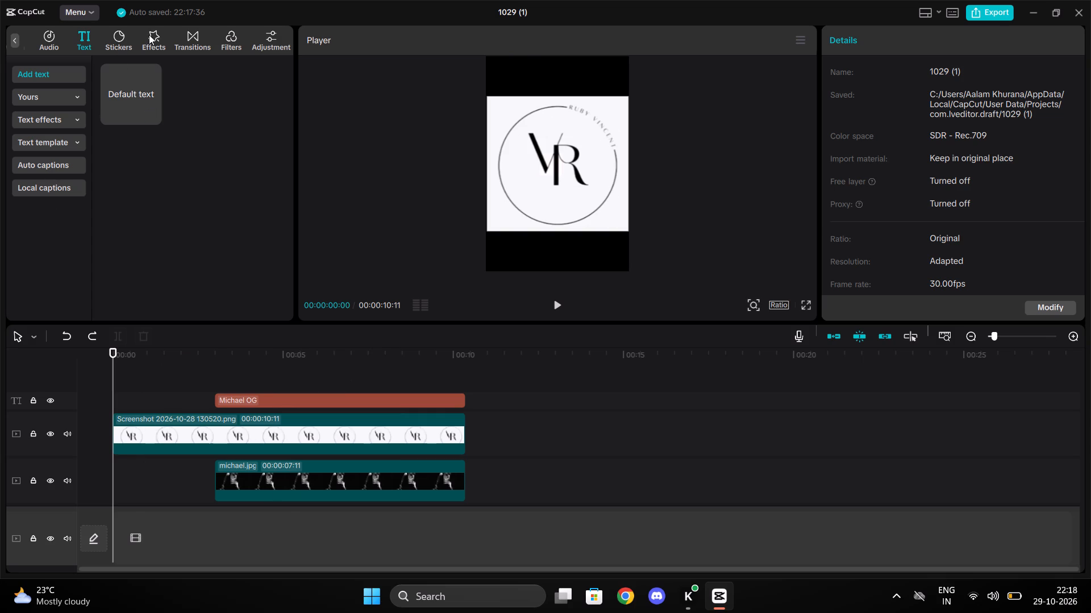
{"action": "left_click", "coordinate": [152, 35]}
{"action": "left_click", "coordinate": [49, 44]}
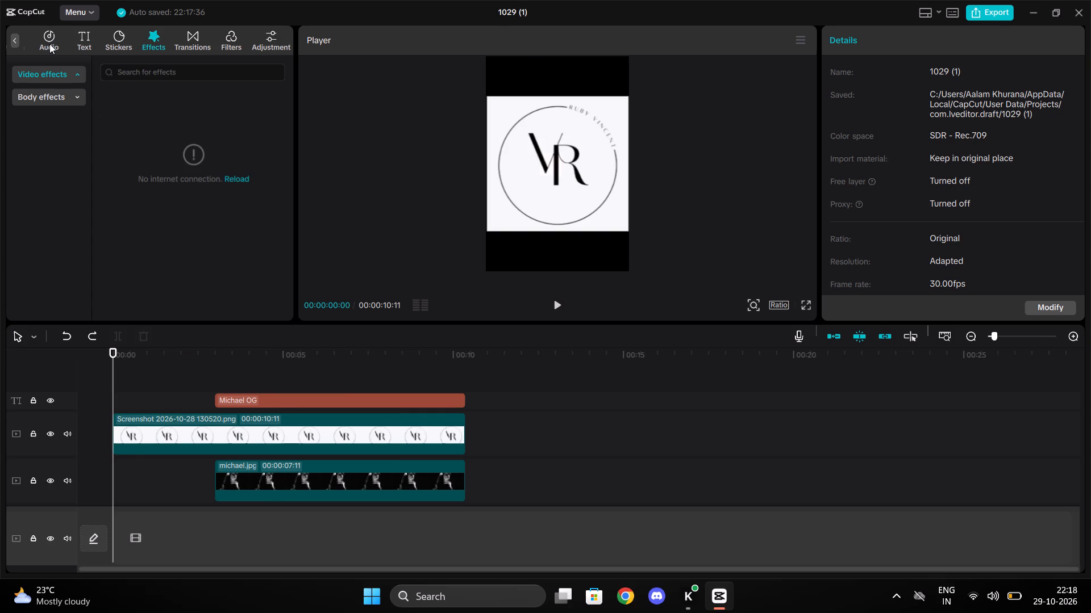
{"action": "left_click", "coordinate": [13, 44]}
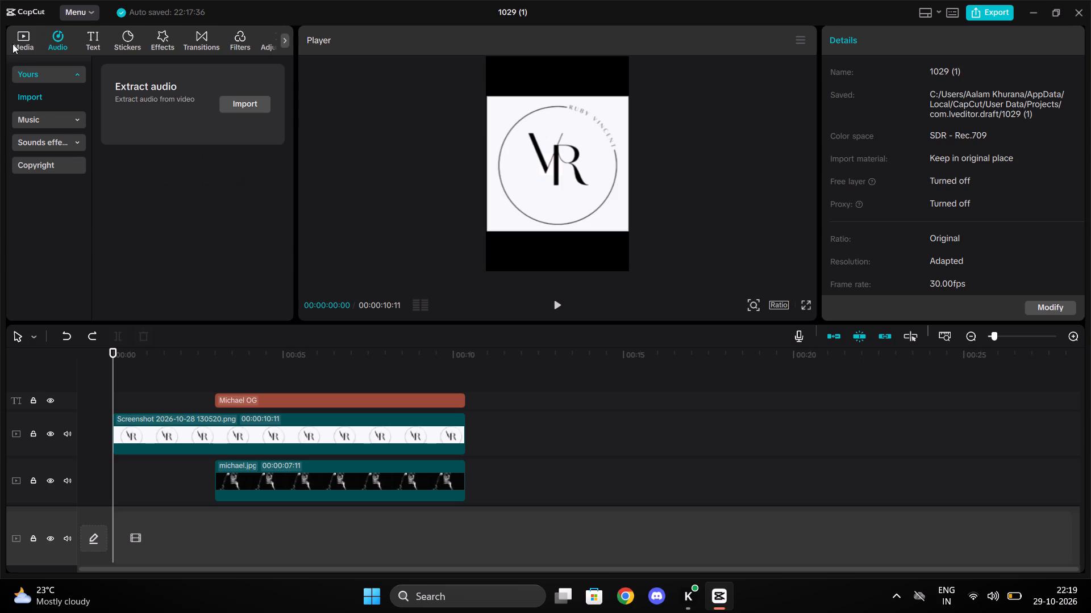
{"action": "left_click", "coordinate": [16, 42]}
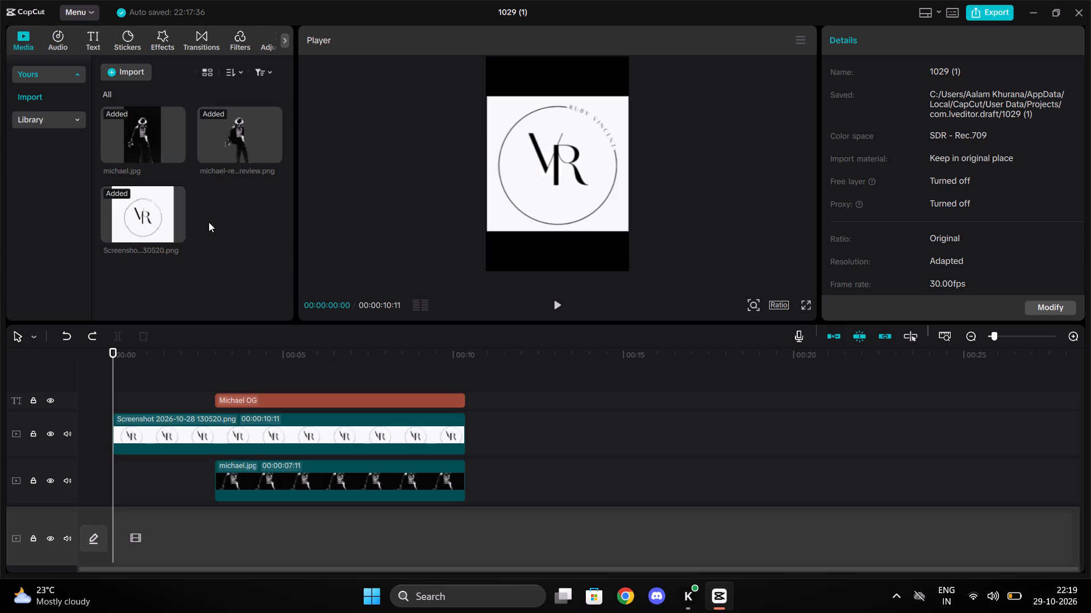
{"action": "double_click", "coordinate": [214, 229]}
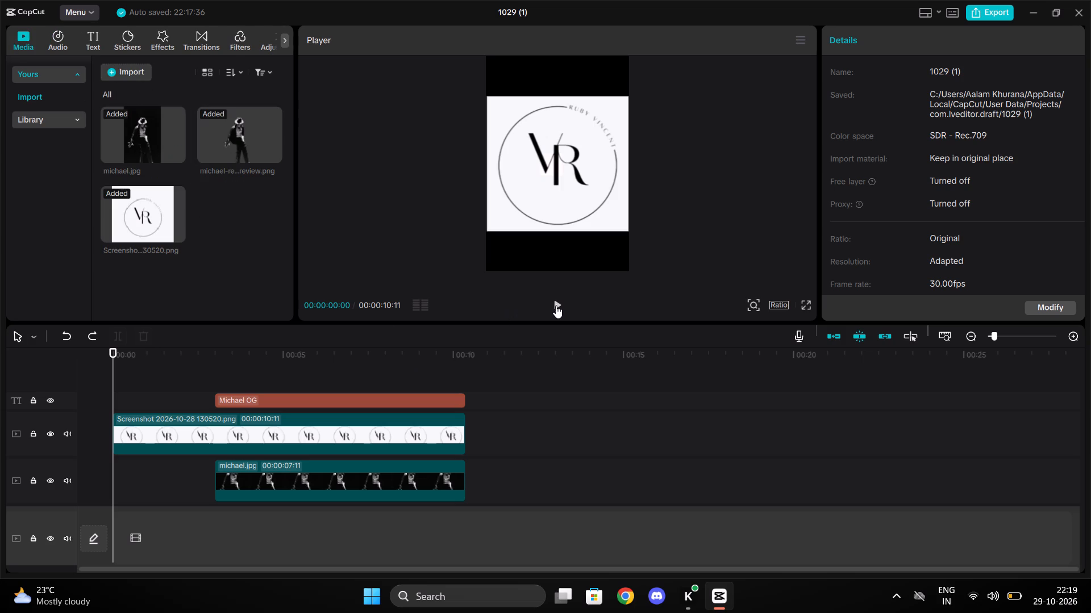
Play the video from the beginning to review it.
{"action": "left_click", "coordinate": [553, 305]}
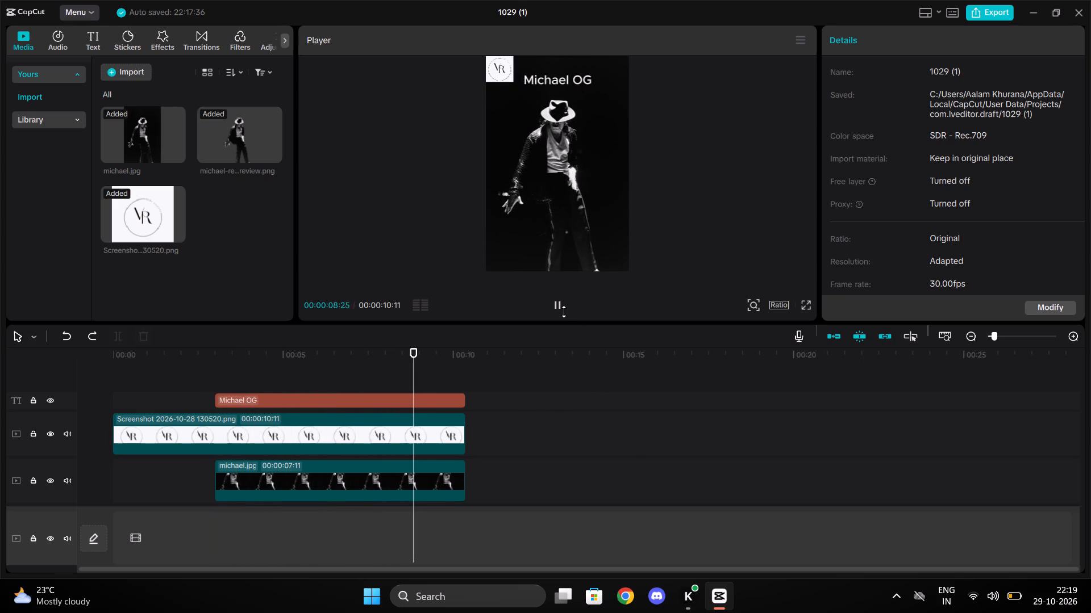
Adjust the height split between the player and the timeline so every track, including the empty main track, fits in view.
{"action": "left_click_drag", "start_coordinate": [564, 312], "coordinate": [564, 325]}
{"action": "left_click_drag", "start_coordinate": [564, 325], "coordinate": [564, 335]}
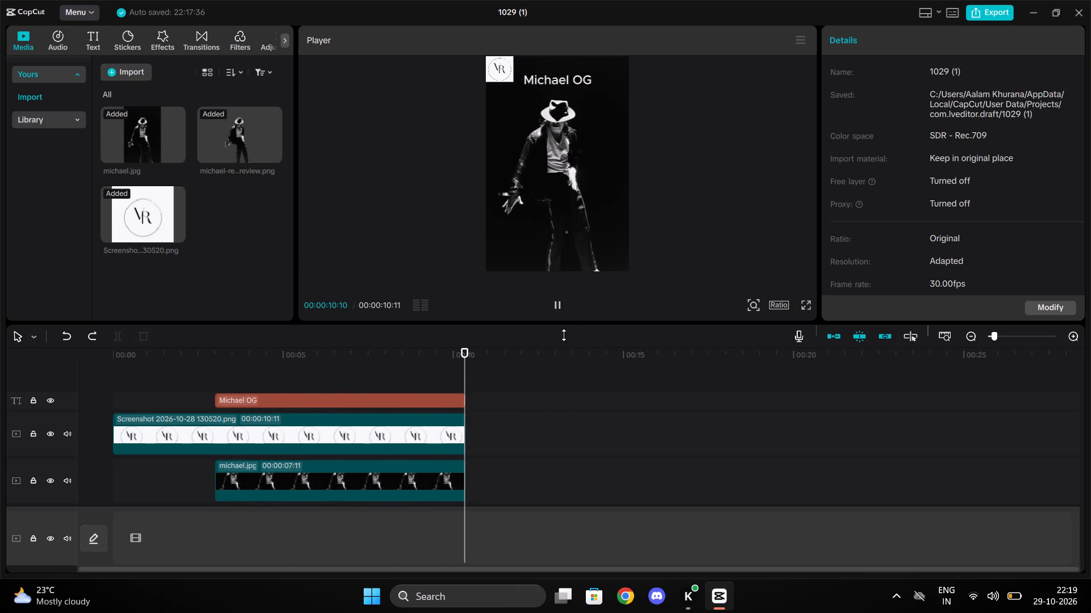
{"action": "left_click_drag", "start_coordinate": [564, 335], "coordinate": [564, 346]}
{"action": "left_click_drag", "start_coordinate": [564, 337], "coordinate": [569, 393]}
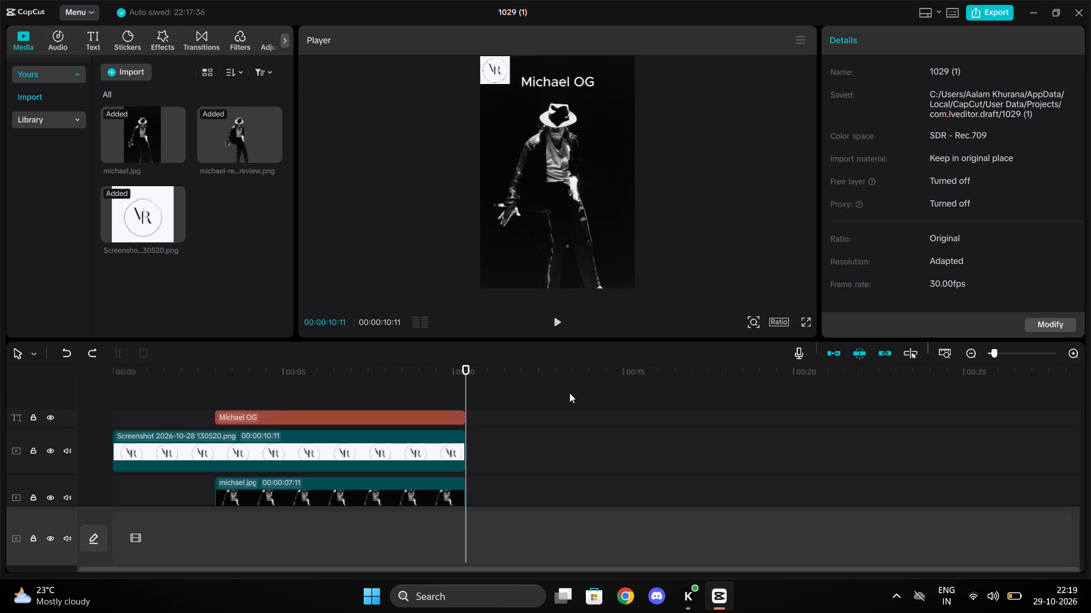
{"action": "left_click_drag", "start_coordinate": [569, 393], "coordinate": [571, 419]}
{"action": "left_click_drag", "start_coordinate": [561, 341], "coordinate": [550, 414]}
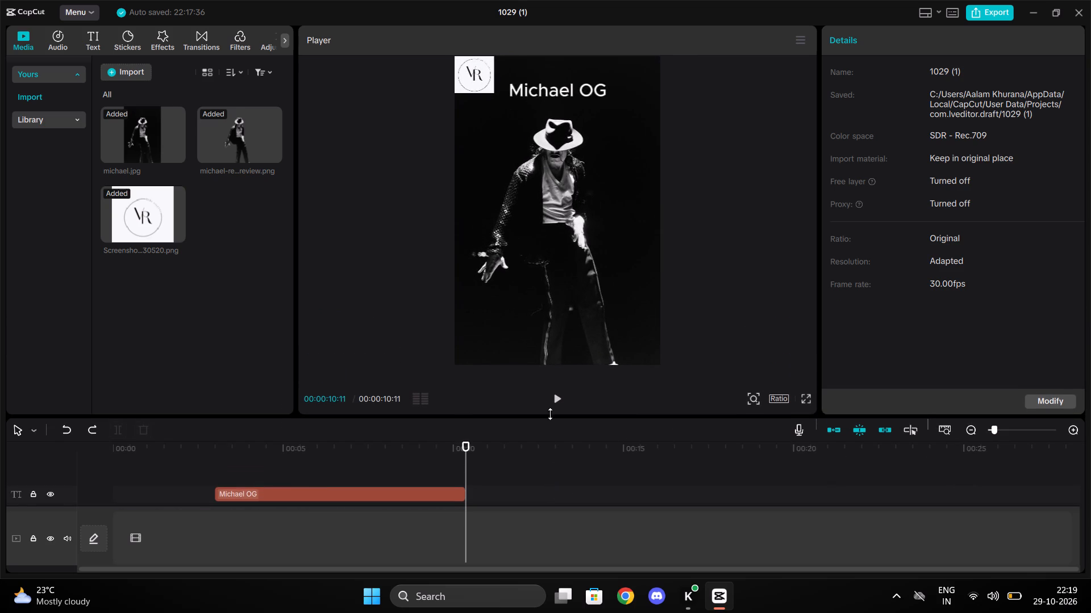
{"action": "left_click_drag", "start_coordinate": [550, 414], "coordinate": [567, 149]}
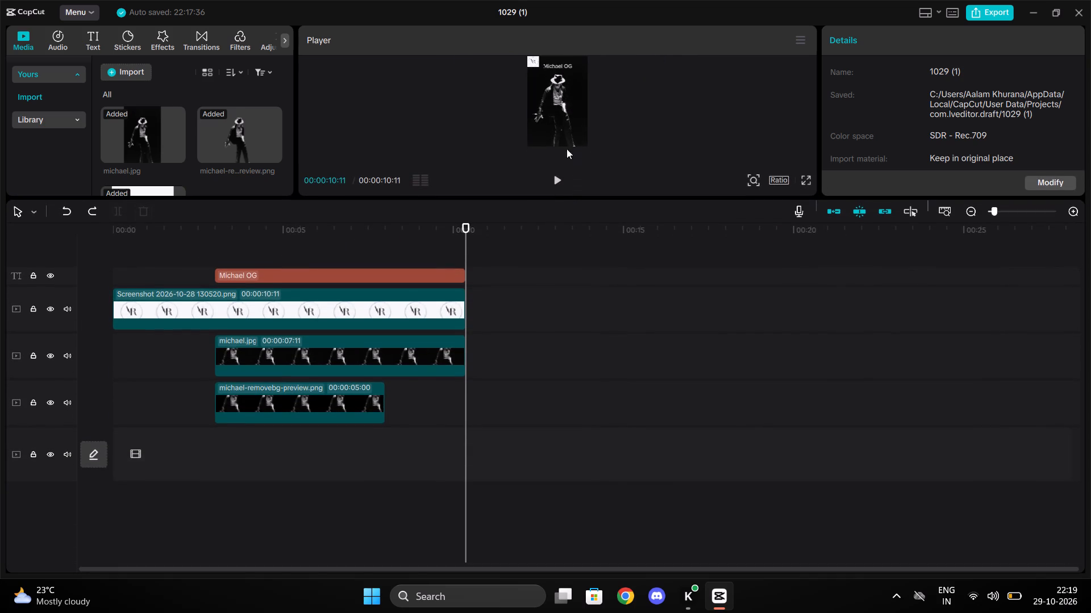
{"action": "left_click_drag", "start_coordinate": [567, 149], "coordinate": [576, 282]}
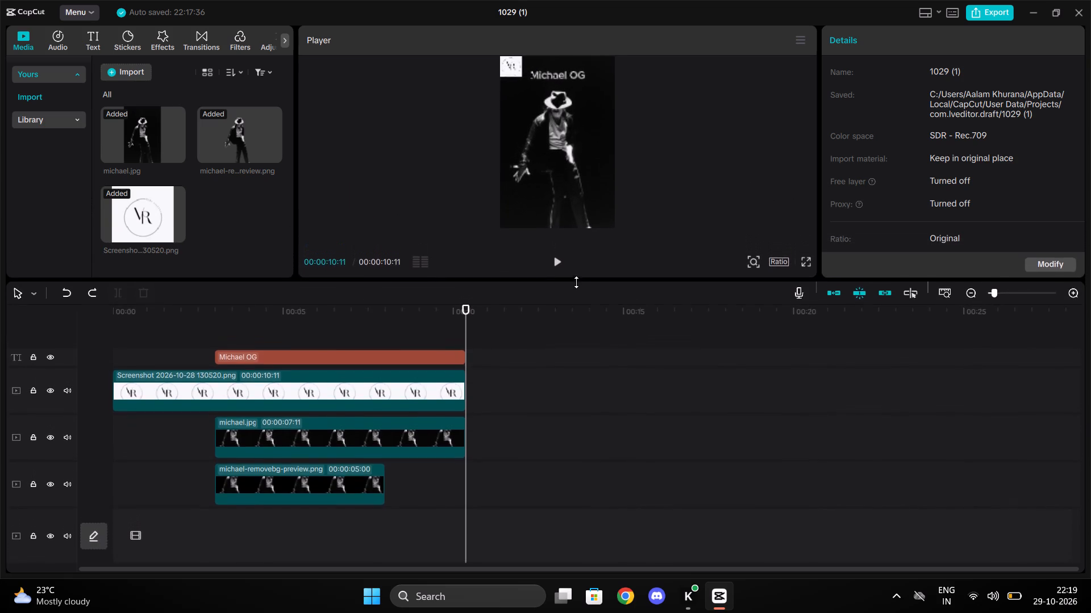
{"action": "left_click_drag", "start_coordinate": [576, 282], "coordinate": [582, 264]}
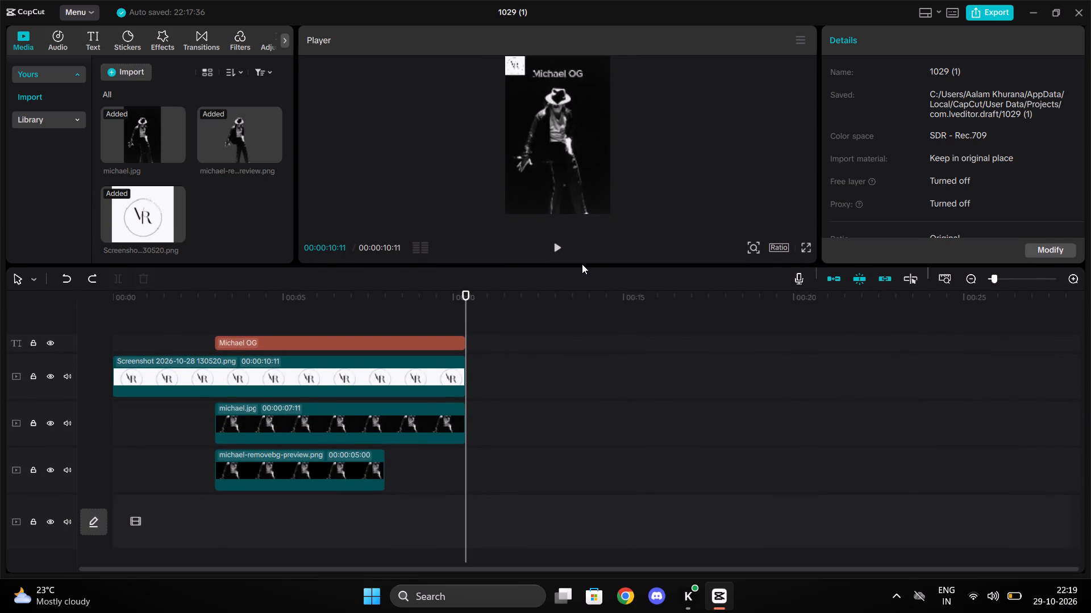
{"action": "left_click_drag", "start_coordinate": [582, 264], "coordinate": [580, 279]}
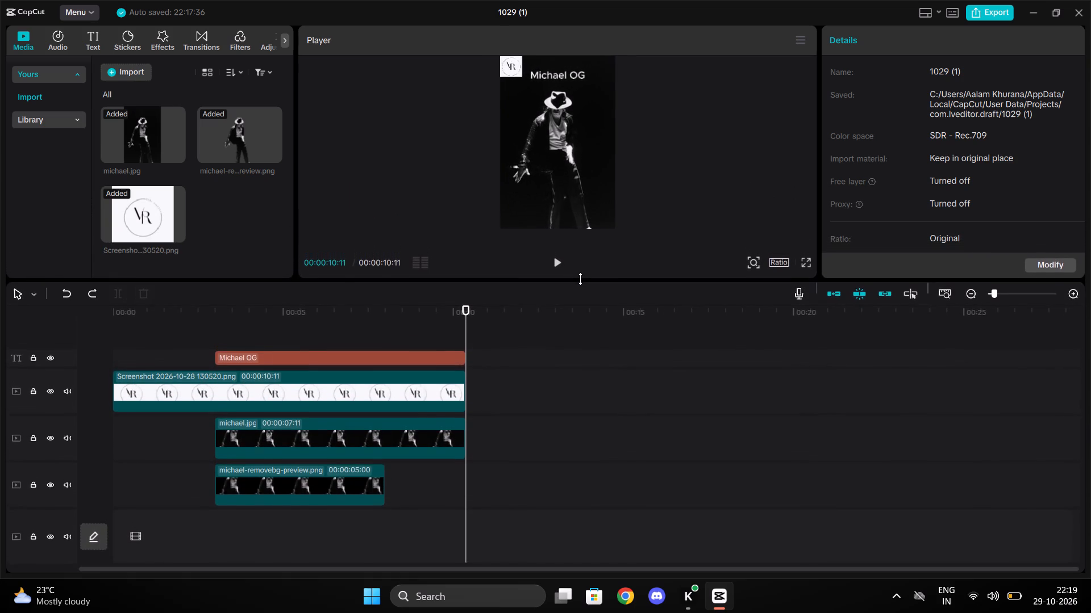
{"action": "left_click_drag", "start_coordinate": [580, 279], "coordinate": [580, 275]}
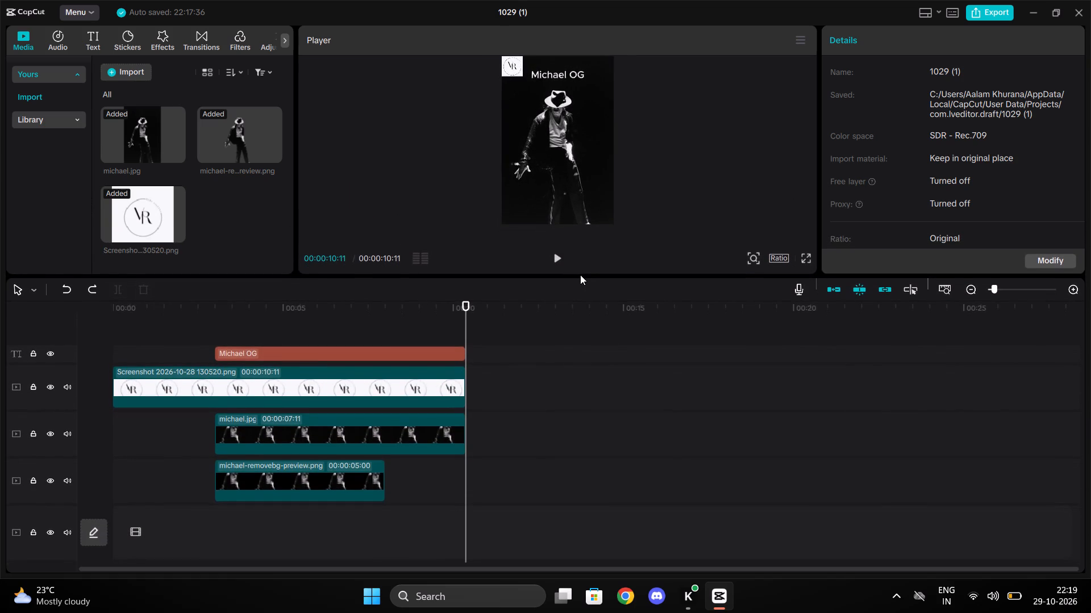
{"action": "left_click_drag", "start_coordinate": [580, 275], "coordinate": [579, 276]}
Scrub back and forth through the whole timeline to examine the shrinking logo, image and title, ending at the start.
{"action": "scroll", "coordinate": [549, 358], "scroll_direction": "left", "scroll_amount": 3}
{"action": "scroll", "coordinate": [549, 358], "scroll_direction": "right", "scroll_amount": 3}
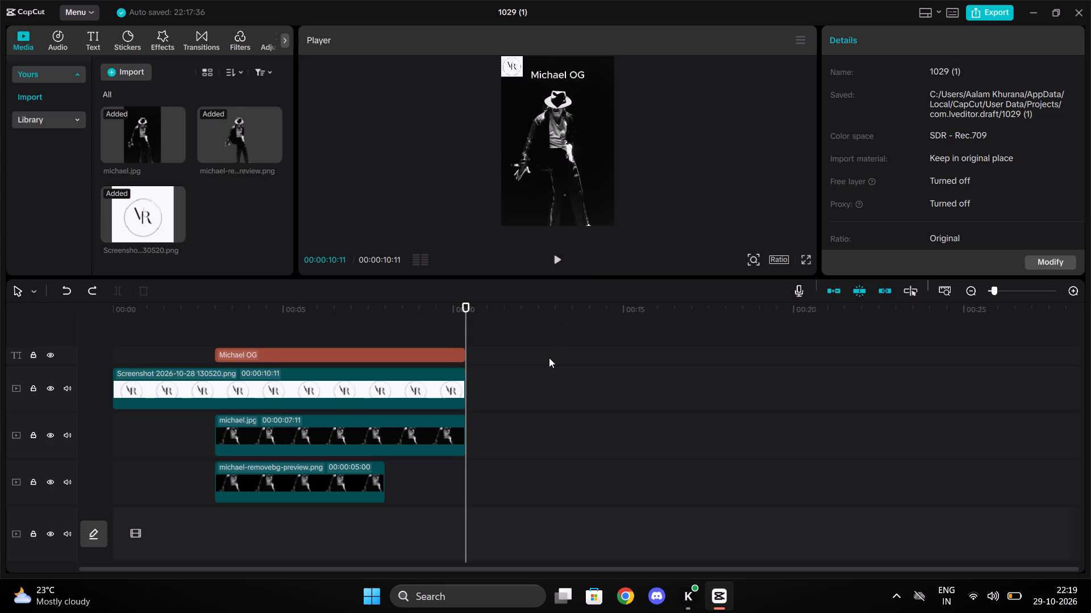
{"action": "scroll", "coordinate": [549, 358], "scroll_direction": "right", "scroll_amount": 2}
{"action": "left_click_drag", "start_coordinate": [499, 328], "coordinate": [409, 335]}
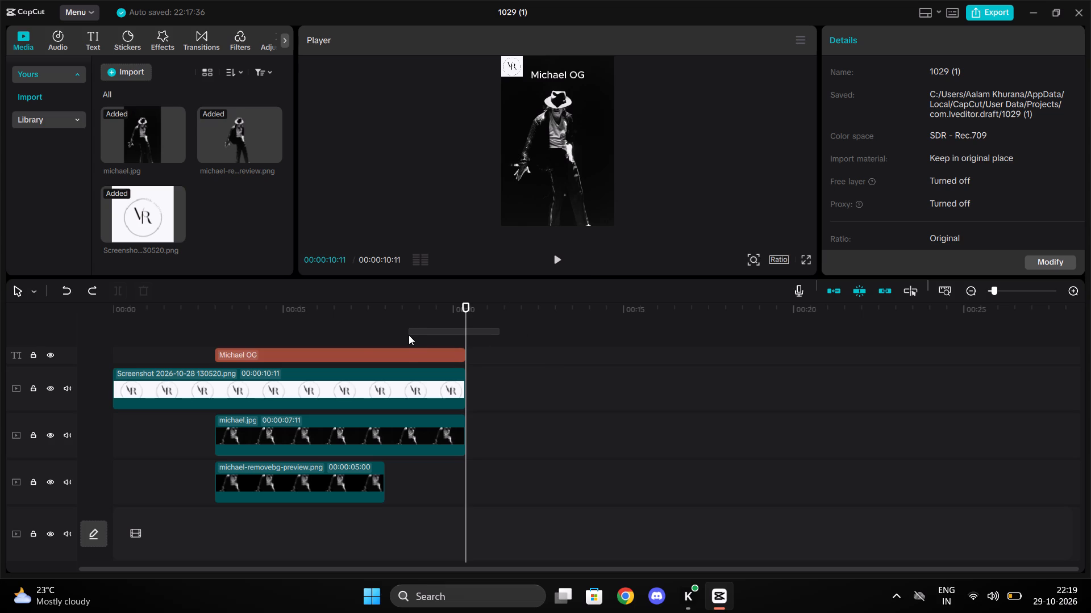
{"action": "left_click", "coordinate": [409, 335]}
{"action": "left_click_drag", "start_coordinate": [409, 335], "coordinate": [126, 461]}
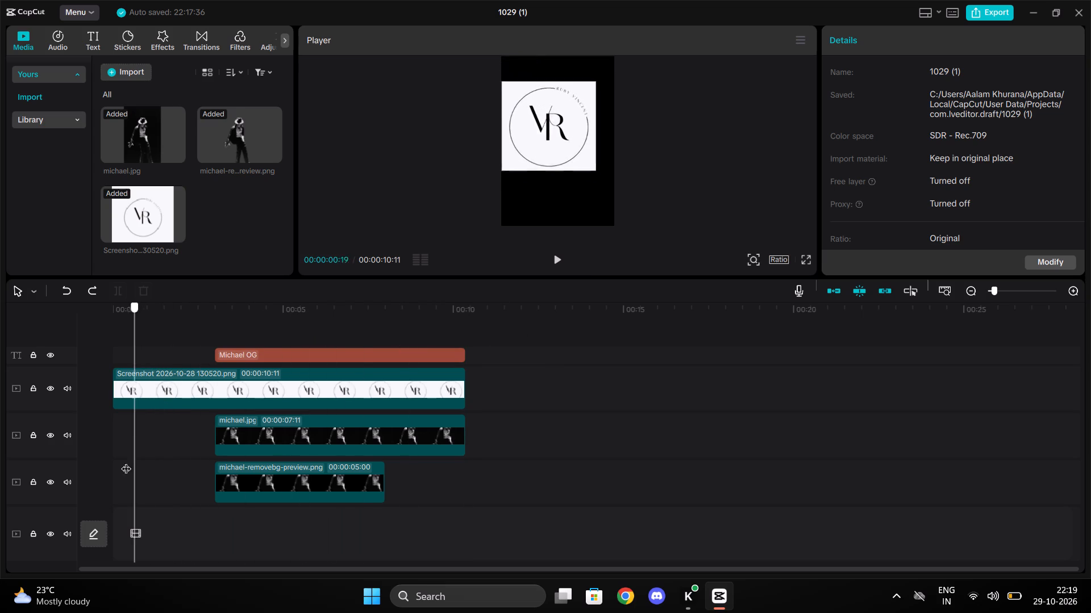
{"action": "left_click_drag", "start_coordinate": [126, 461], "coordinate": [322, 412]}
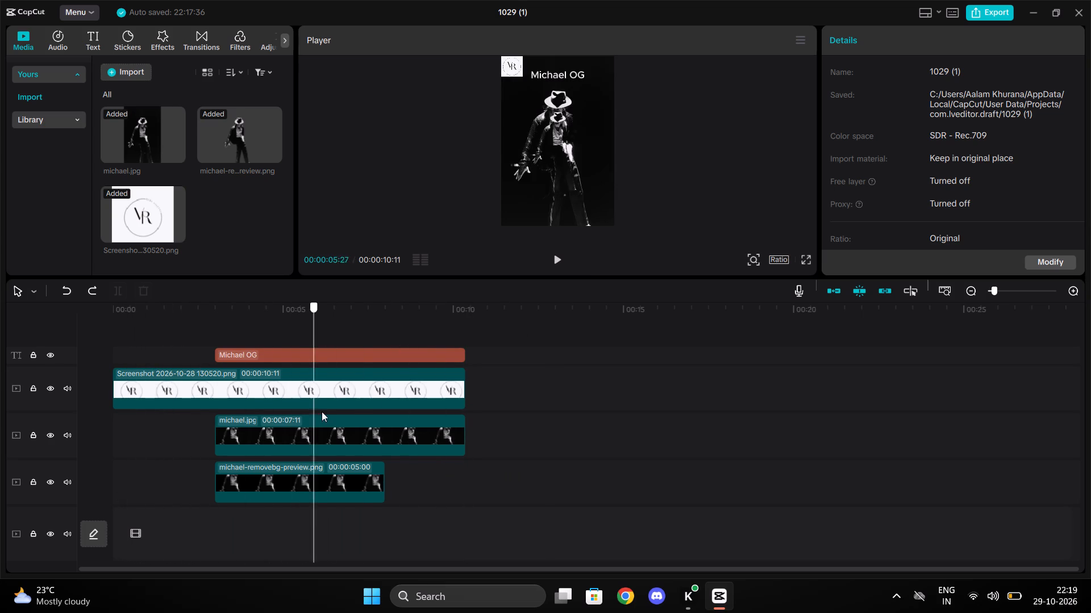
{"action": "left_click_drag", "start_coordinate": [322, 412], "coordinate": [365, 415]}
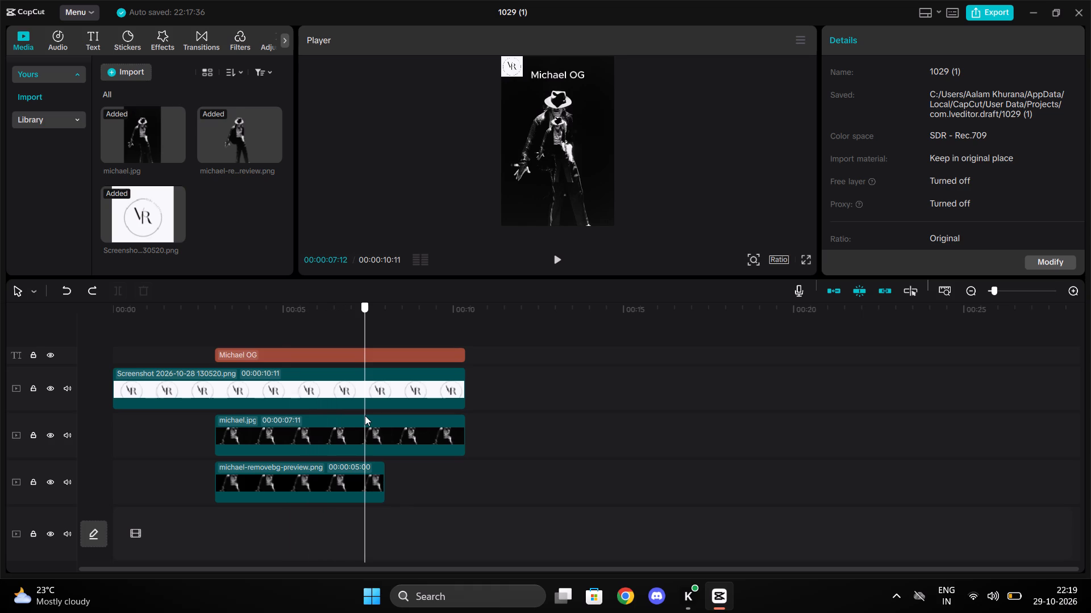
{"action": "left_click_drag", "start_coordinate": [365, 415], "coordinate": [330, 389]}
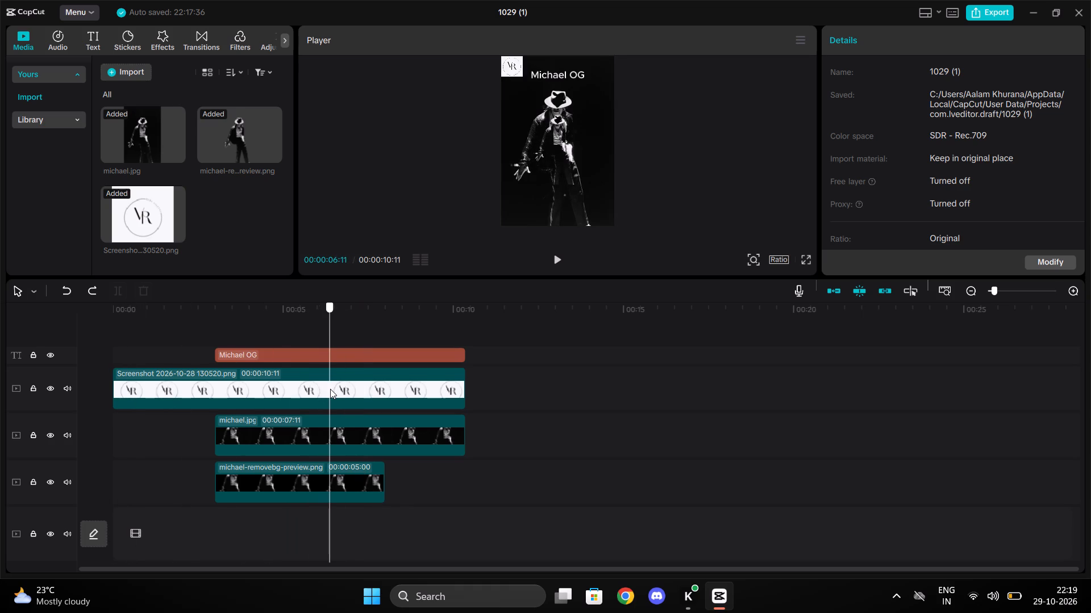
{"action": "left_click_drag", "start_coordinate": [330, 389], "coordinate": [195, 426]}
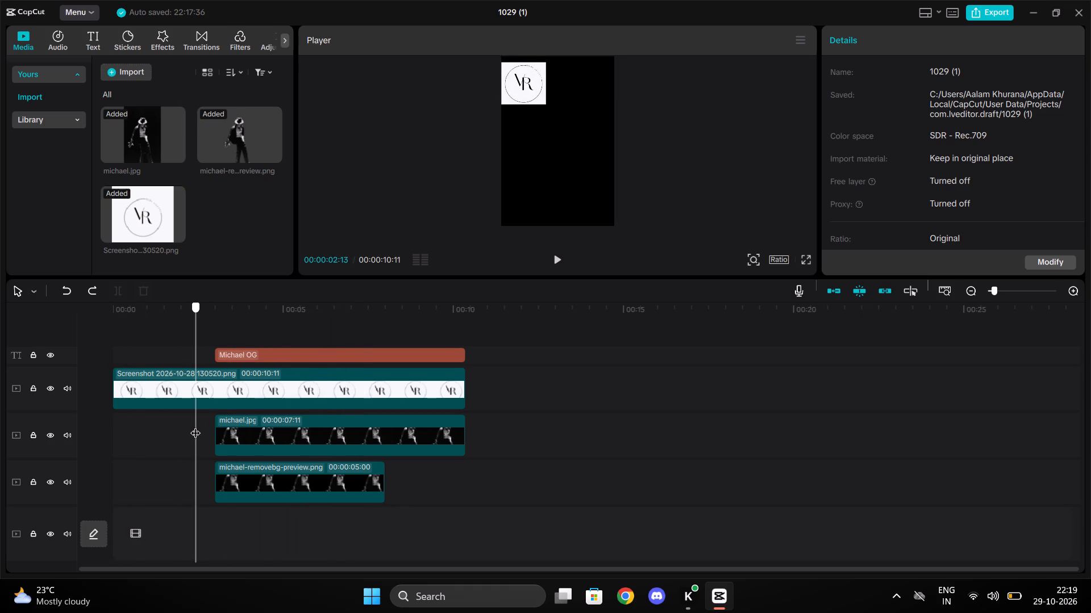
{"action": "left_click_drag", "start_coordinate": [195, 426], "coordinate": [438, 392]}
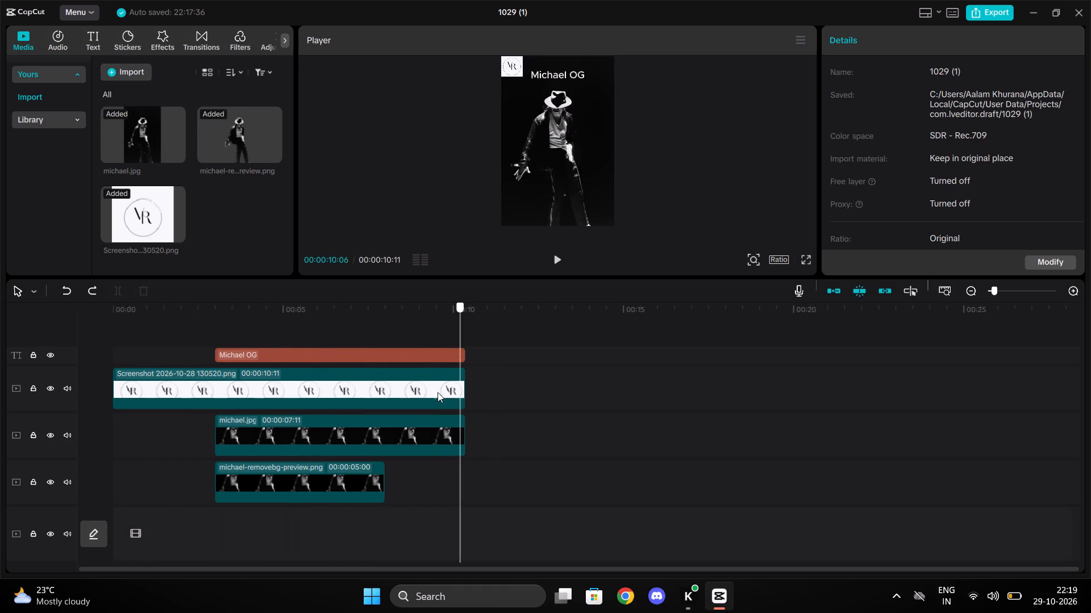
{"action": "left_click_drag", "start_coordinate": [438, 392], "coordinate": [156, 389]}
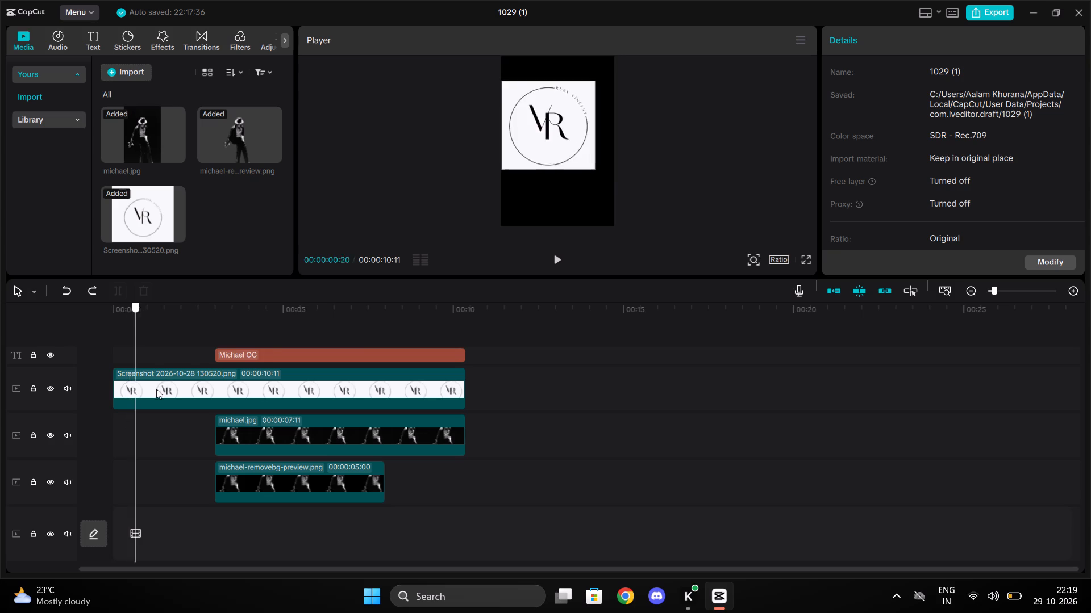
{"action": "left_click_drag", "start_coordinate": [156, 389], "coordinate": [101, 404]}
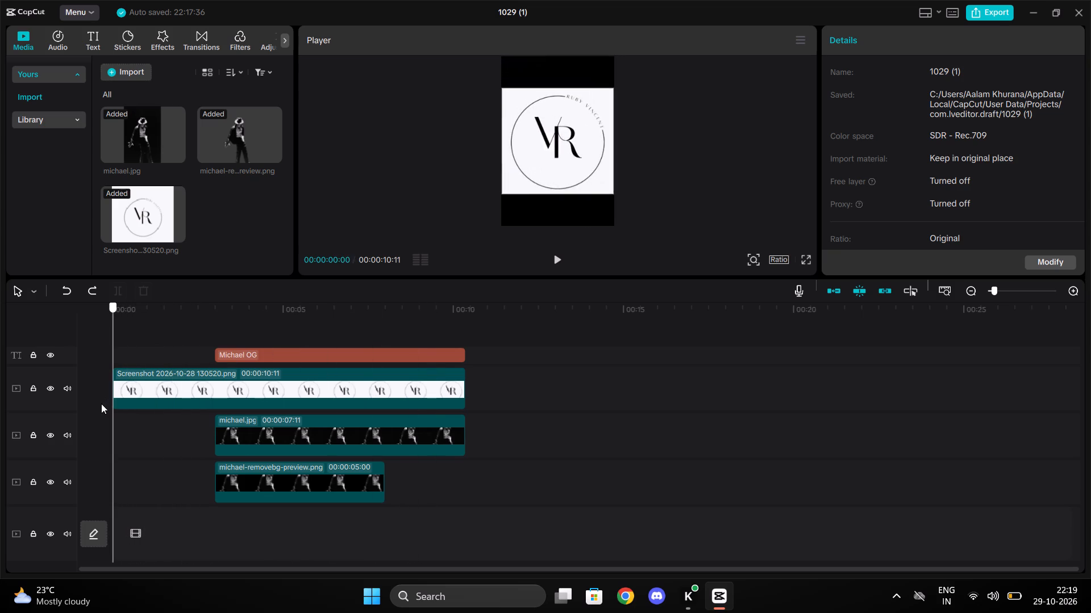
{"action": "left_click_drag", "start_coordinate": [101, 404], "coordinate": [386, 392]}
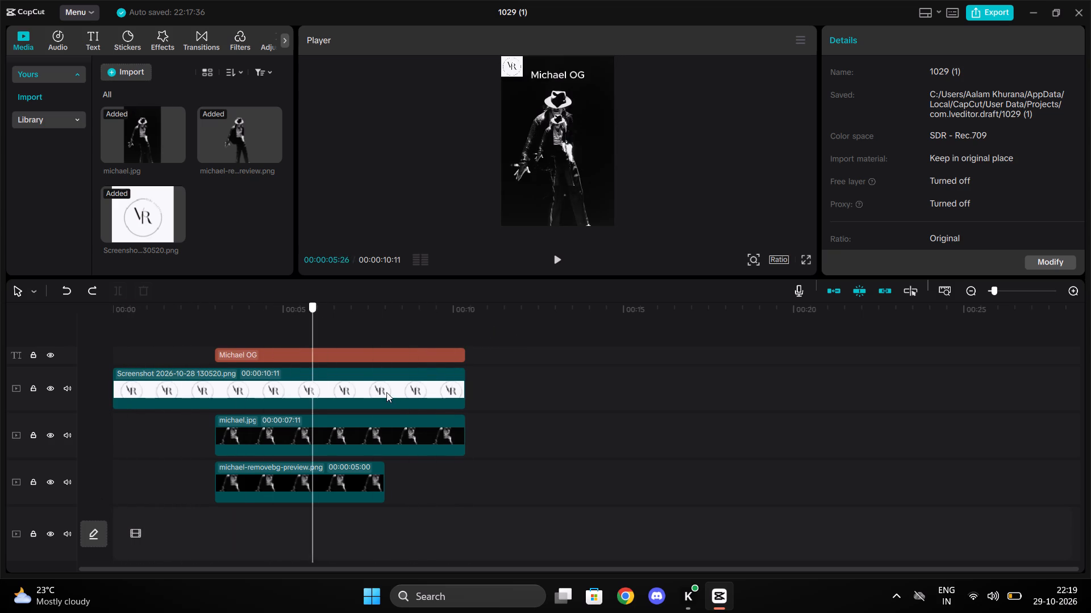
{"action": "left_click_drag", "start_coordinate": [386, 392], "coordinate": [257, 370]}
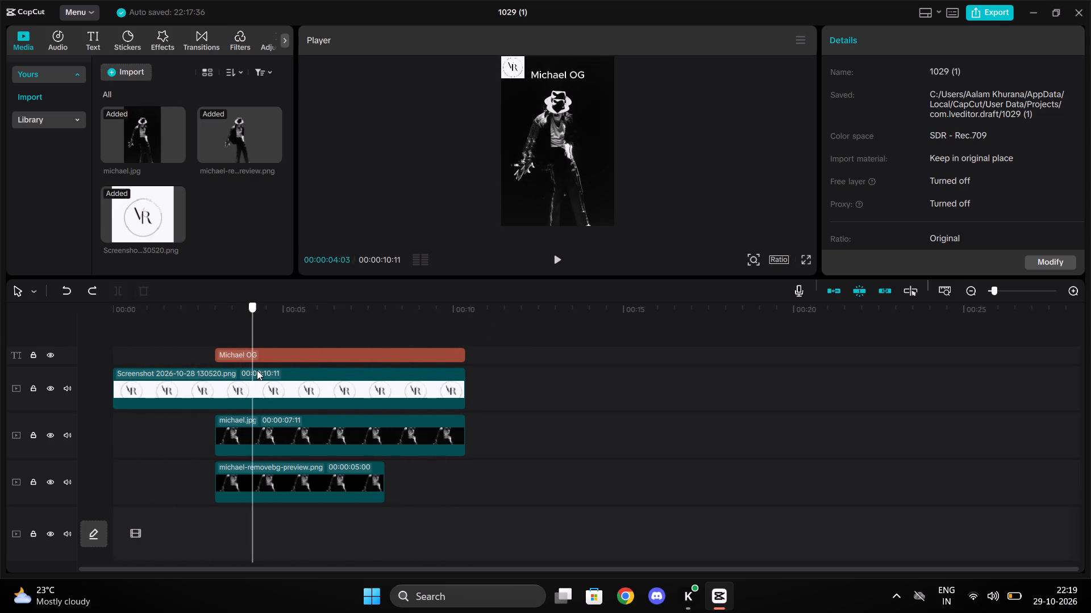
{"action": "left_click_drag", "start_coordinate": [257, 370], "coordinate": [383, 377]}
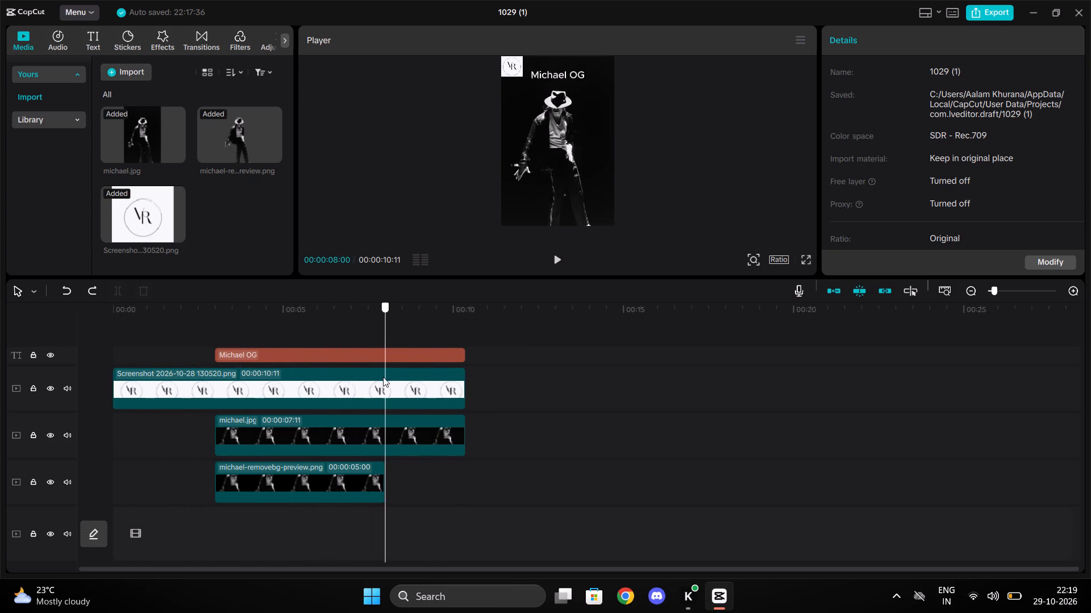
{"action": "left_click_drag", "start_coordinate": [383, 377], "coordinate": [76, 398]}
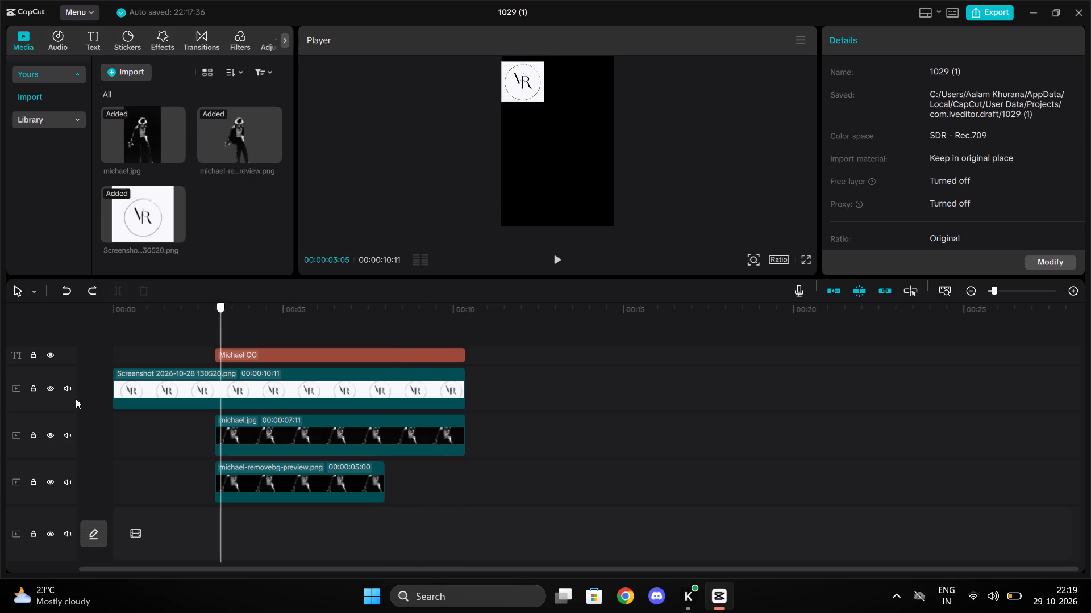
{"action": "left_click_drag", "start_coordinate": [76, 398], "coordinate": [0, 437]}
Play the video from beginning to end, and start its playback once more to review the result.
{"action": "left_click", "coordinate": [550, 262]}
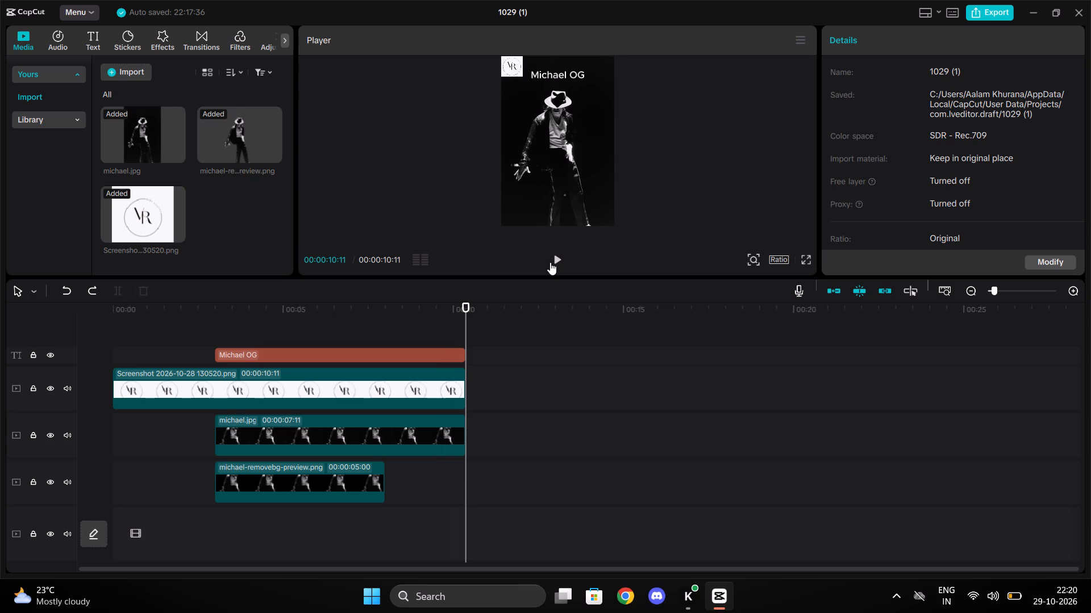
{"action": "left_click", "coordinate": [550, 262]}
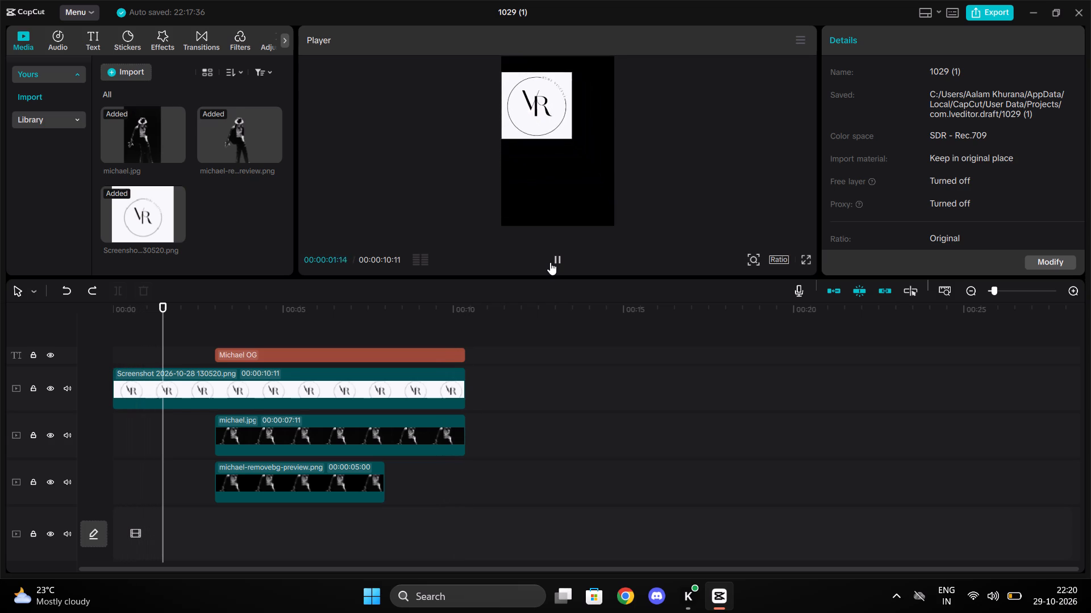
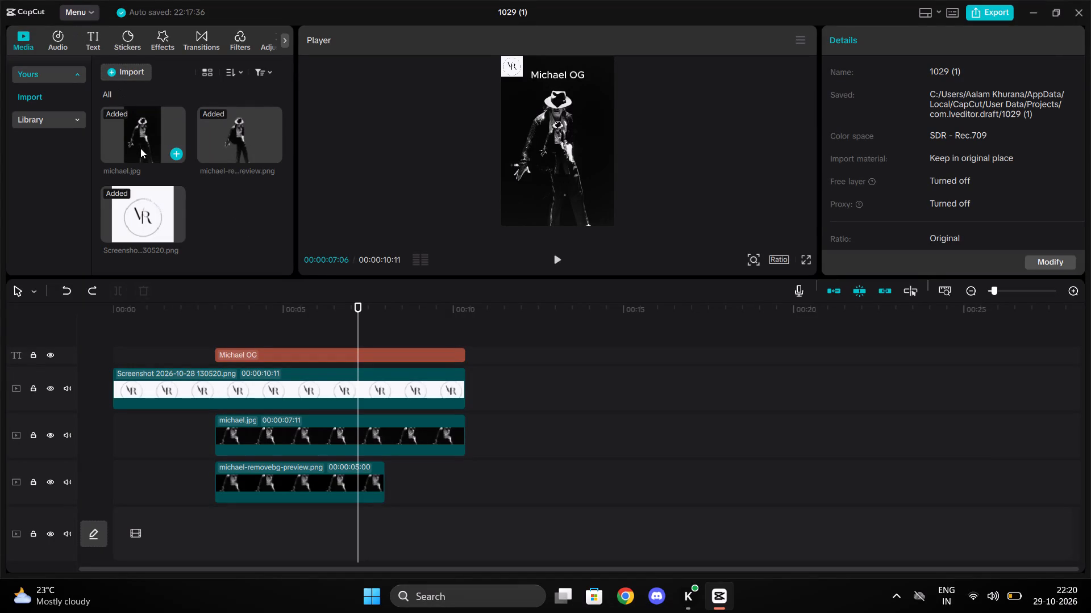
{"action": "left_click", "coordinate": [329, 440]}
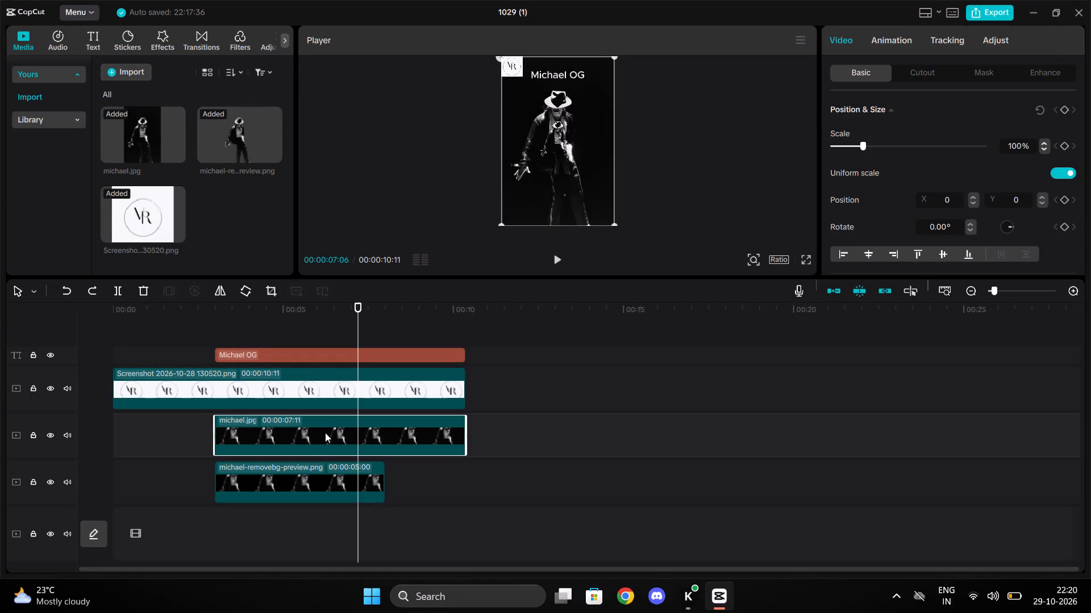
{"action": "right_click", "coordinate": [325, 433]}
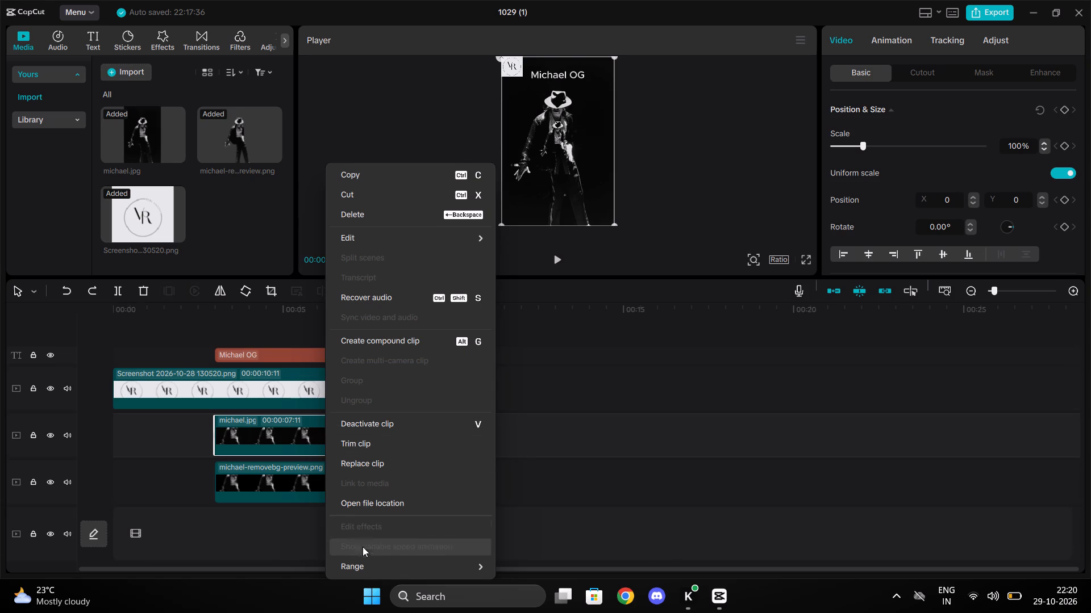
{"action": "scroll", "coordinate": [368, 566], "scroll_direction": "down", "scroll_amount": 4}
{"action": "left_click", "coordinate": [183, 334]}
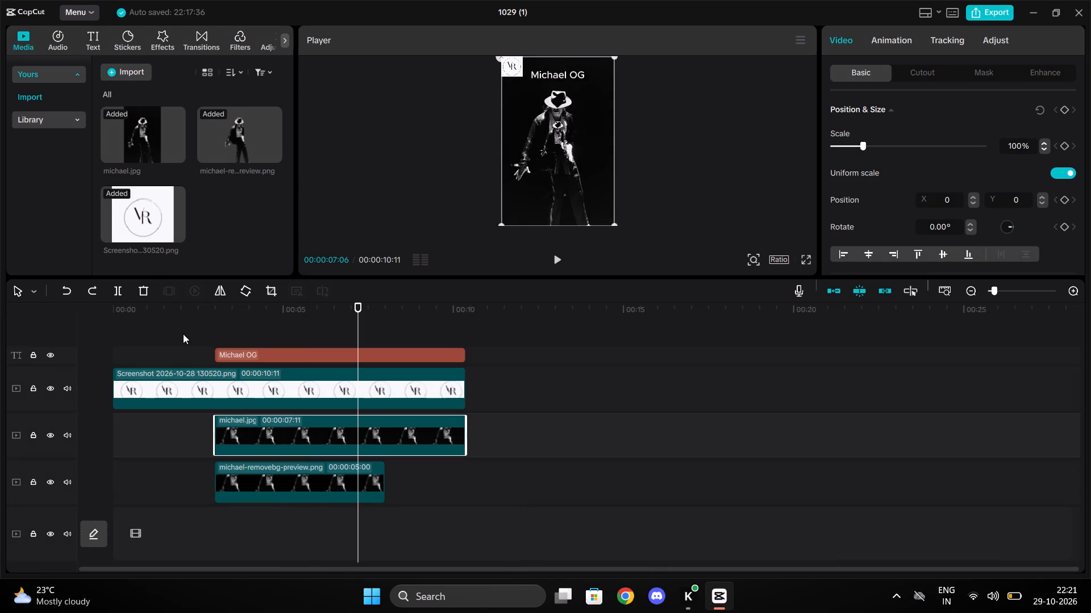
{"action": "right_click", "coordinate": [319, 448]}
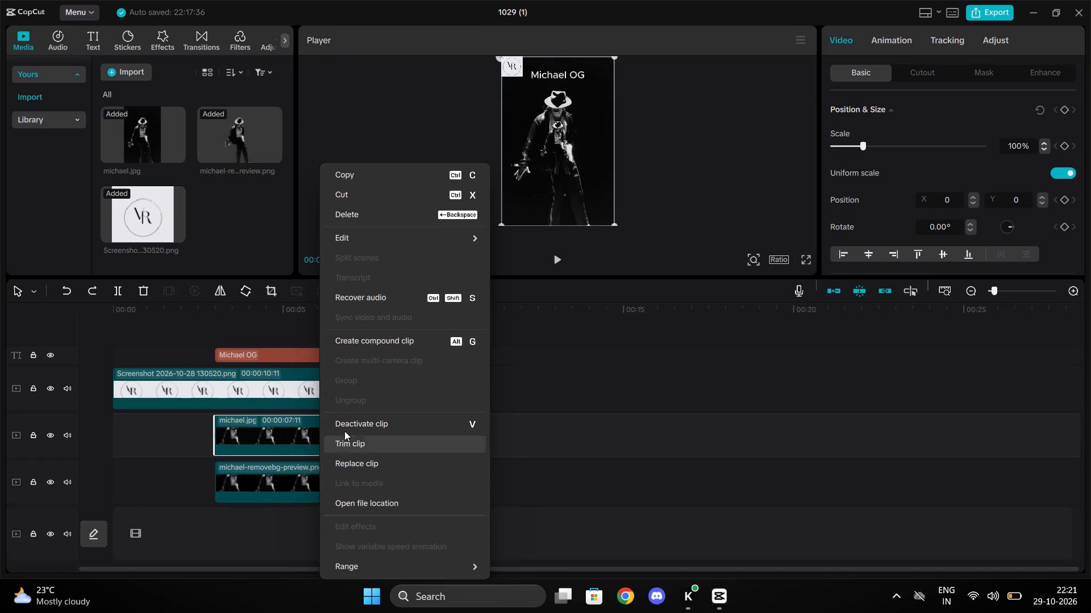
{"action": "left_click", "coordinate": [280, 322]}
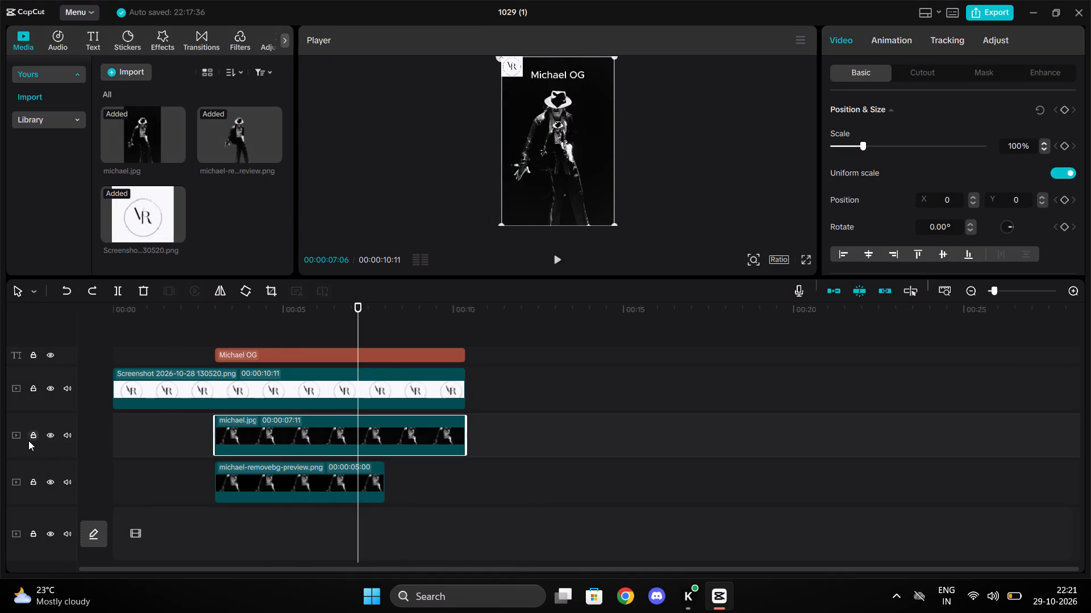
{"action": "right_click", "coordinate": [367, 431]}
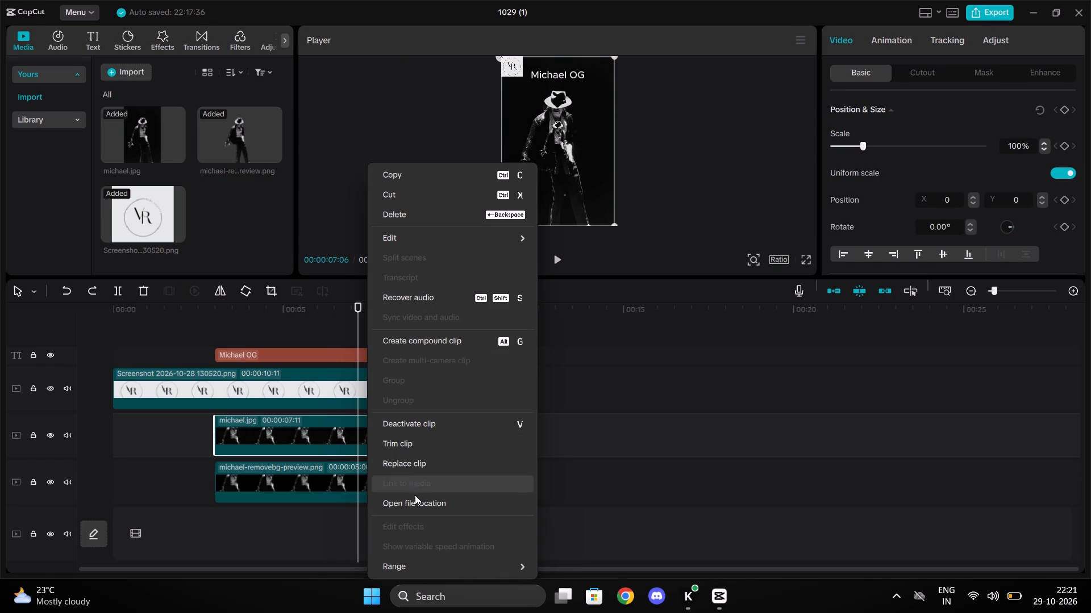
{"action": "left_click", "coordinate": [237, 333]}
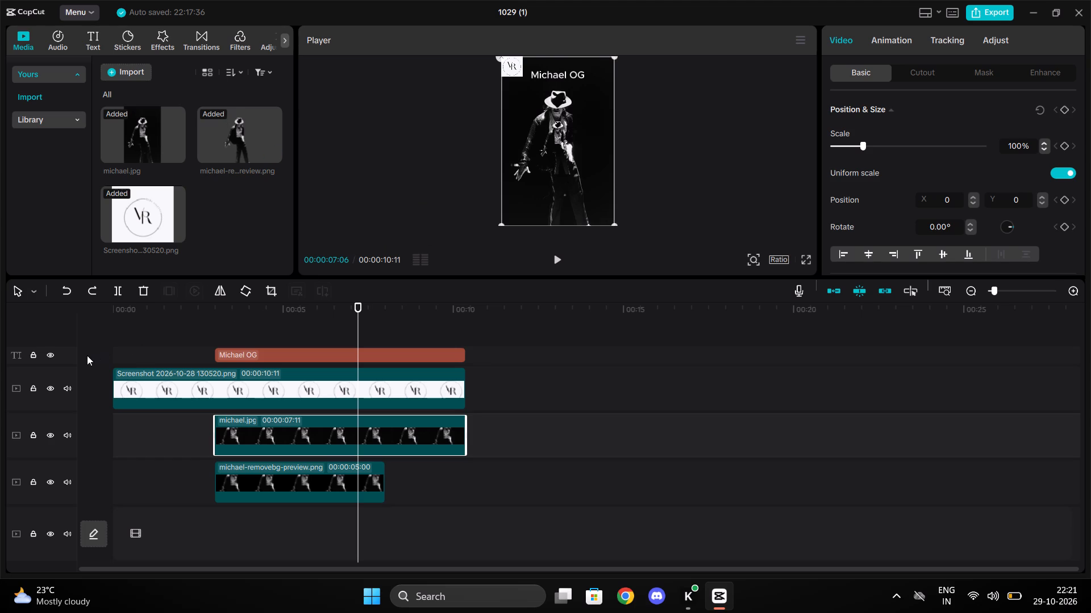
Move the playhead back to the start of the timeline.
{"action": "left_click_drag", "start_coordinate": [127, 330], "coordinate": [118, 331]}
{"action": "left_click_drag", "start_coordinate": [118, 331], "coordinate": [102, 332]}
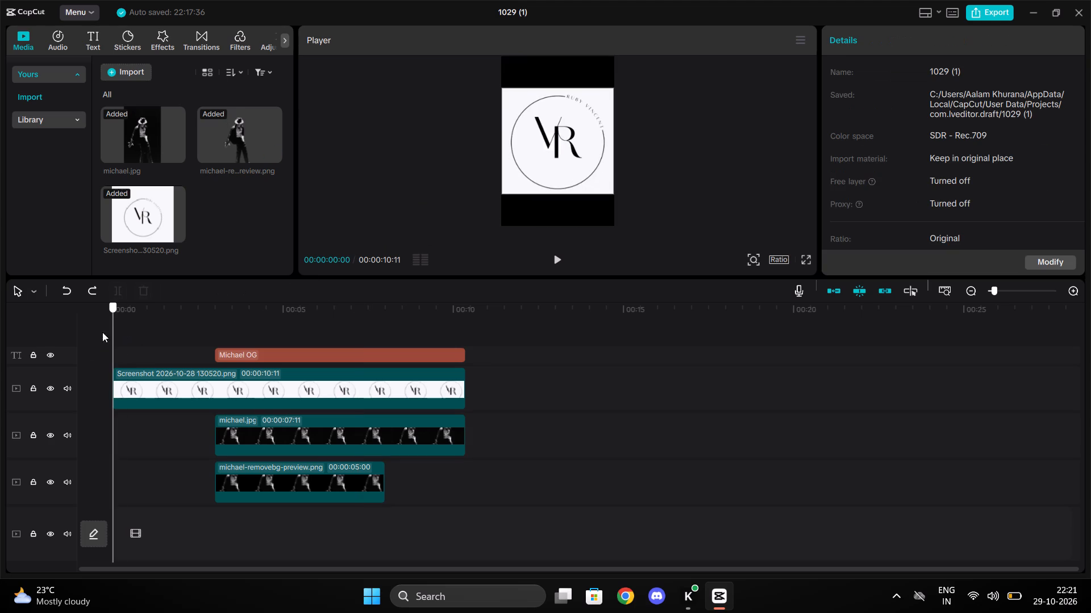
{"action": "left_click_drag", "start_coordinate": [102, 332], "coordinate": [90, 333]}
Import the michael JPG image from the Downloads folder into the project media.
{"action": "left_click", "coordinate": [114, 70]}
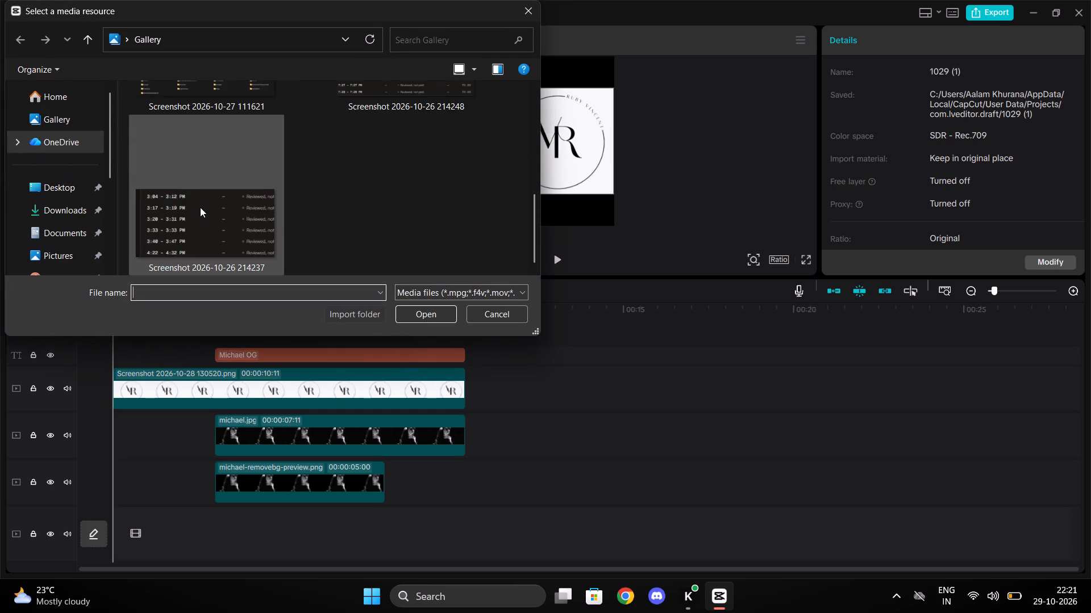
{"action": "left_click", "coordinate": [200, 207]}
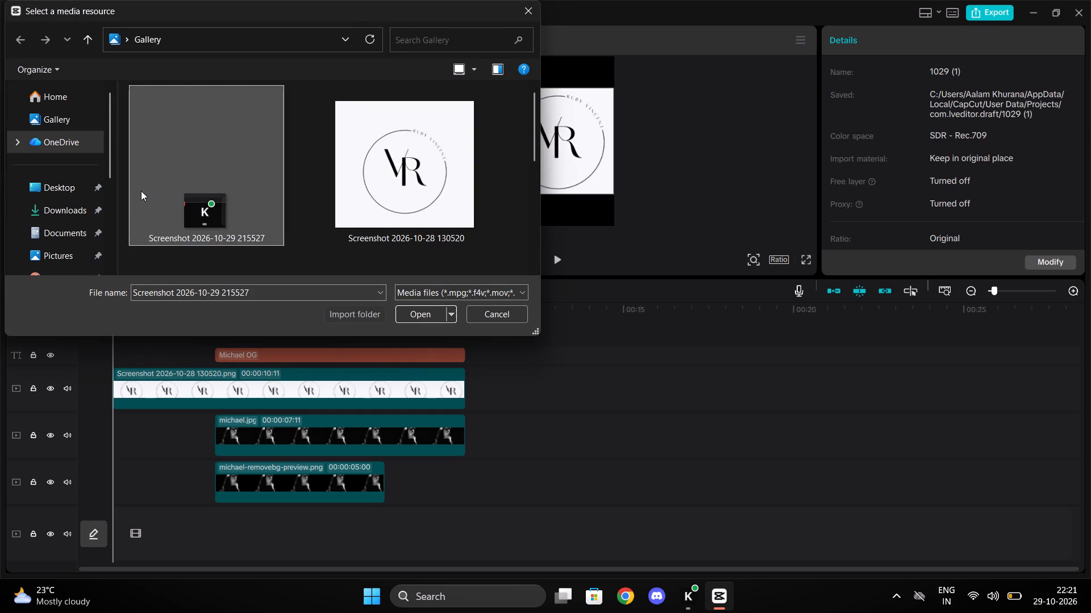
{"action": "left_click", "coordinate": [100, 204]}
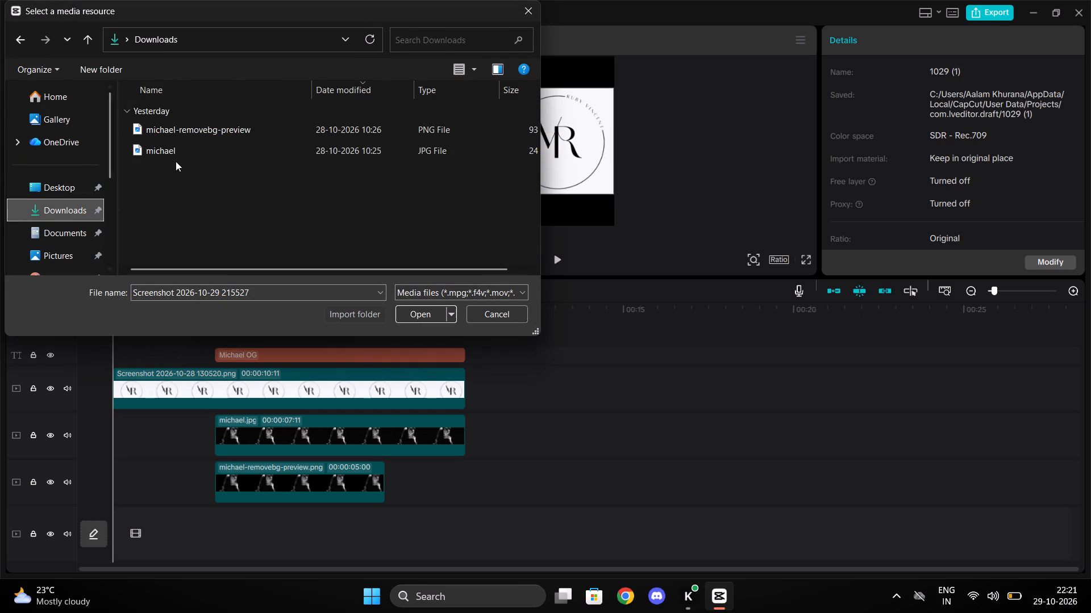
{"action": "double_click", "coordinate": [225, 157]}
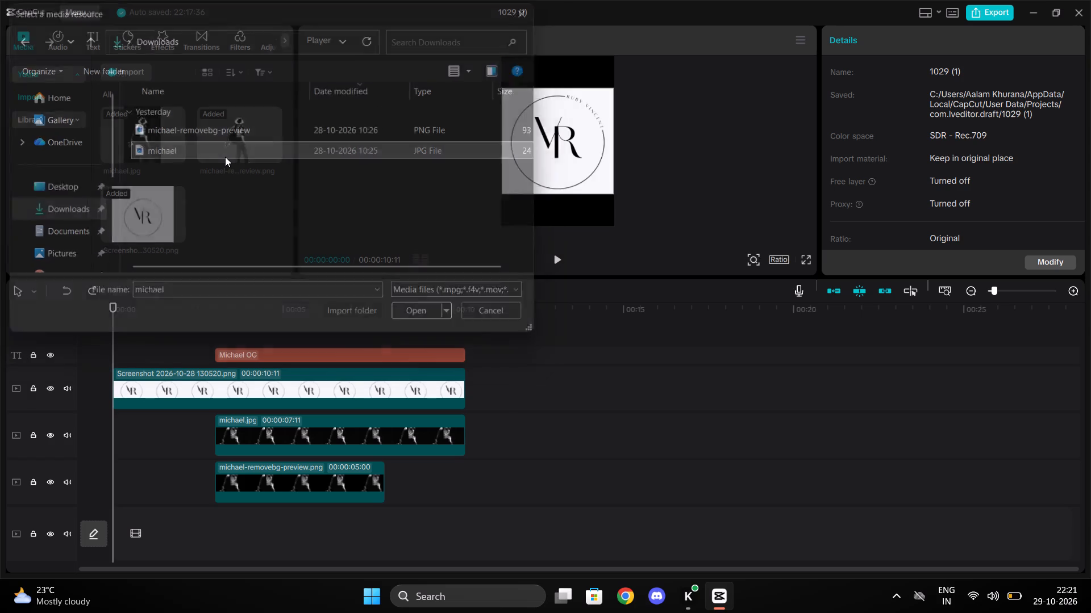
Place michael.jpg from the project media on the empty main track, starting at 00:00.
{"action": "scroll", "coordinate": [187, 357], "scroll_direction": "down", "scroll_amount": 11}
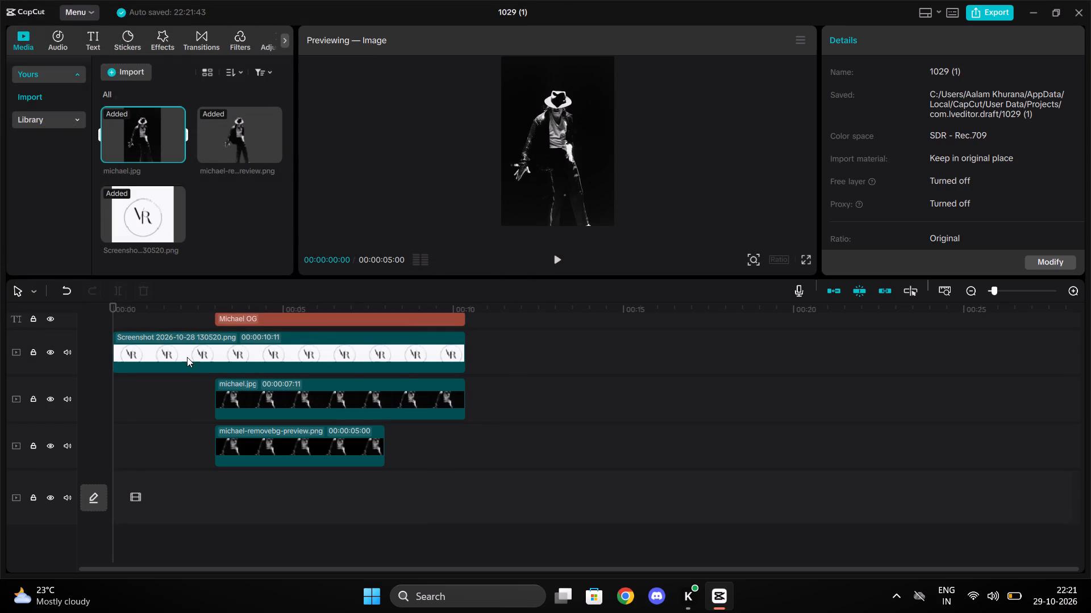
{"action": "scroll", "coordinate": [403, 368], "scroll_direction": "down", "scroll_amount": 2}
{"action": "scroll", "coordinate": [403, 368], "scroll_direction": "left", "scroll_amount": 1}
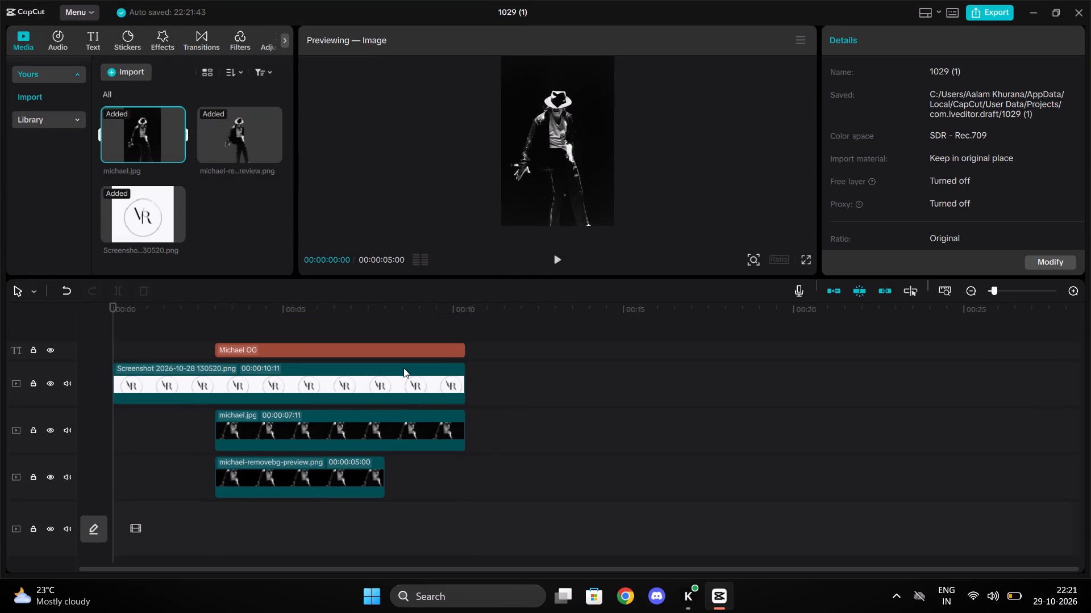
{"action": "scroll", "coordinate": [403, 368], "scroll_direction": "left", "scroll_amount": 1}
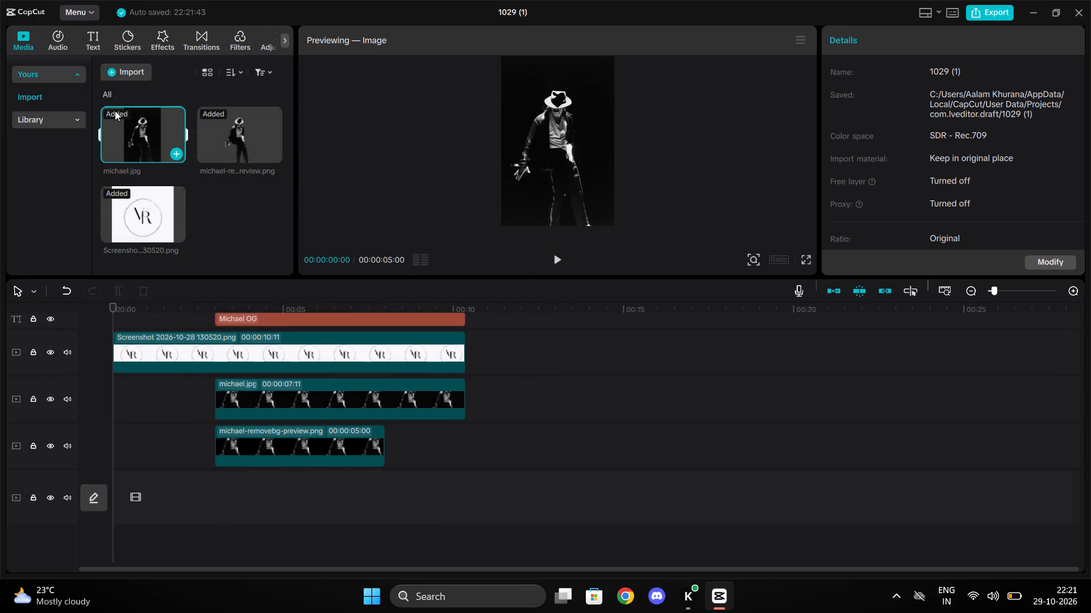
{"action": "left_click_drag", "start_coordinate": [120, 127], "coordinate": [153, 433]}
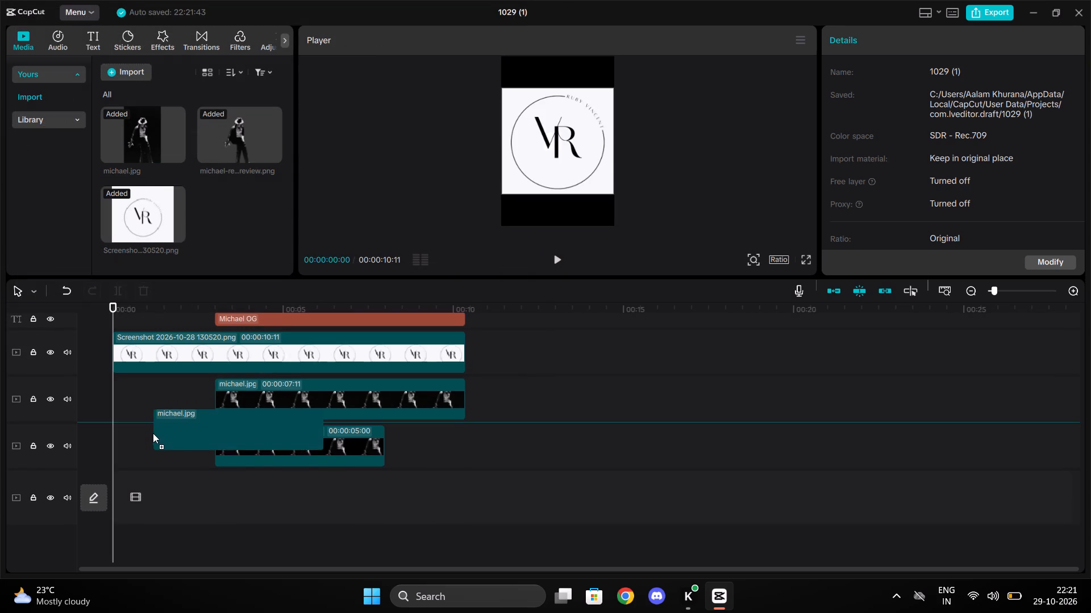
{"action": "left_click_drag", "start_coordinate": [153, 433], "coordinate": [124, 502]}
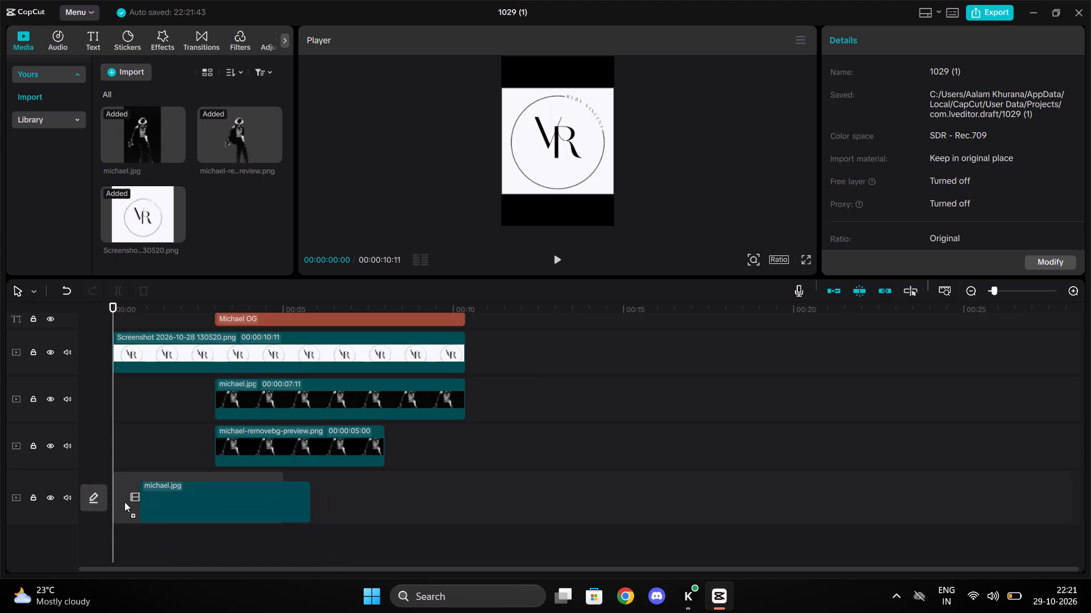
{"action": "left_click_drag", "start_coordinate": [124, 502], "coordinate": [116, 502]}
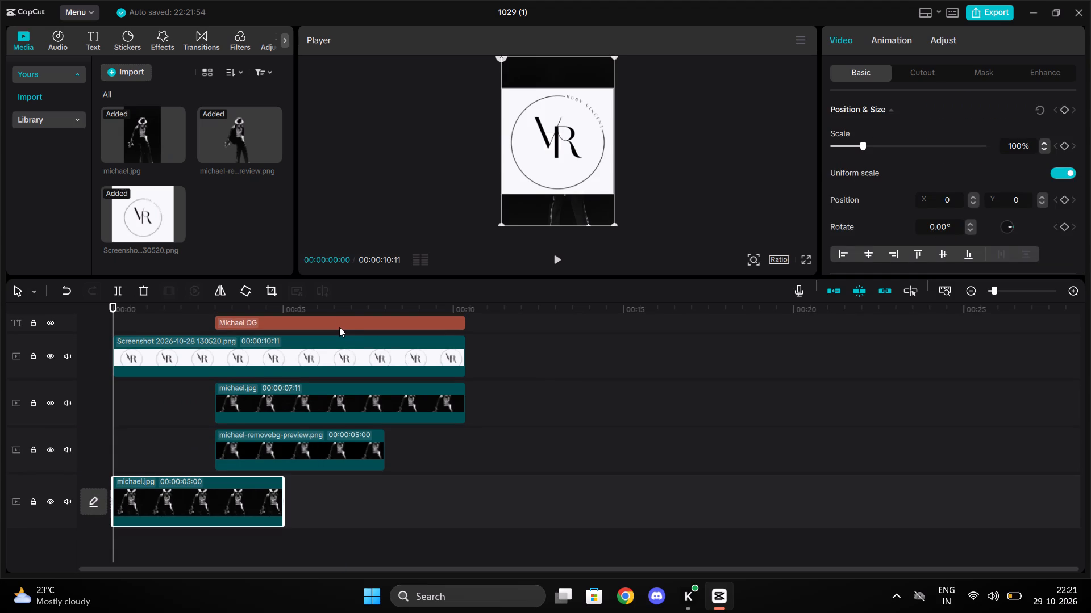
Play the video twice from the beginning to review the result, showing the audio level meters between playbacks and hiding them again.
{"action": "left_click", "coordinate": [559, 258]}
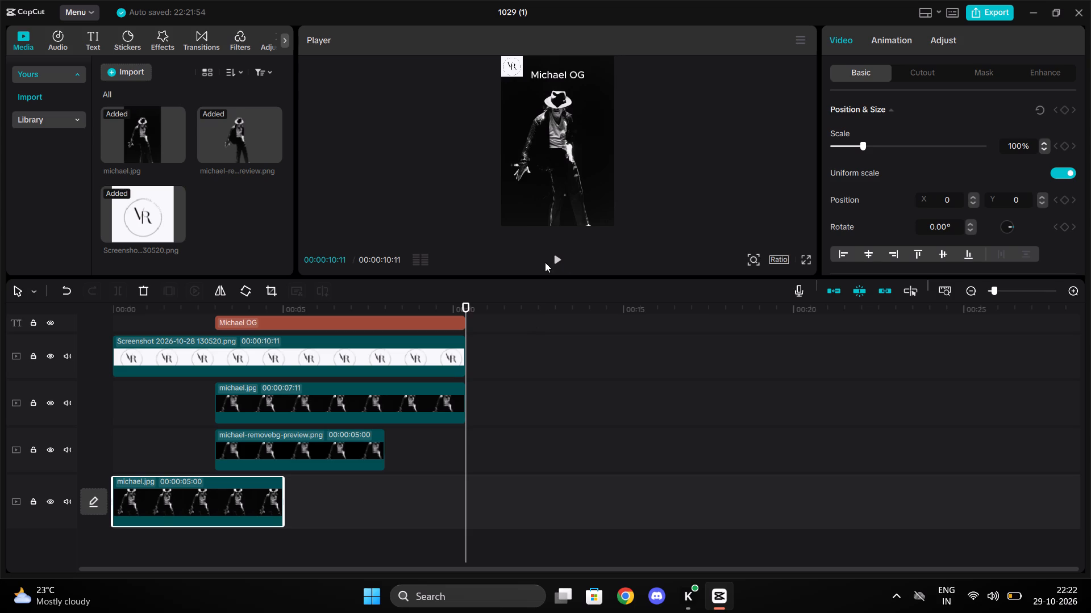
{"action": "left_click", "coordinate": [413, 264]}
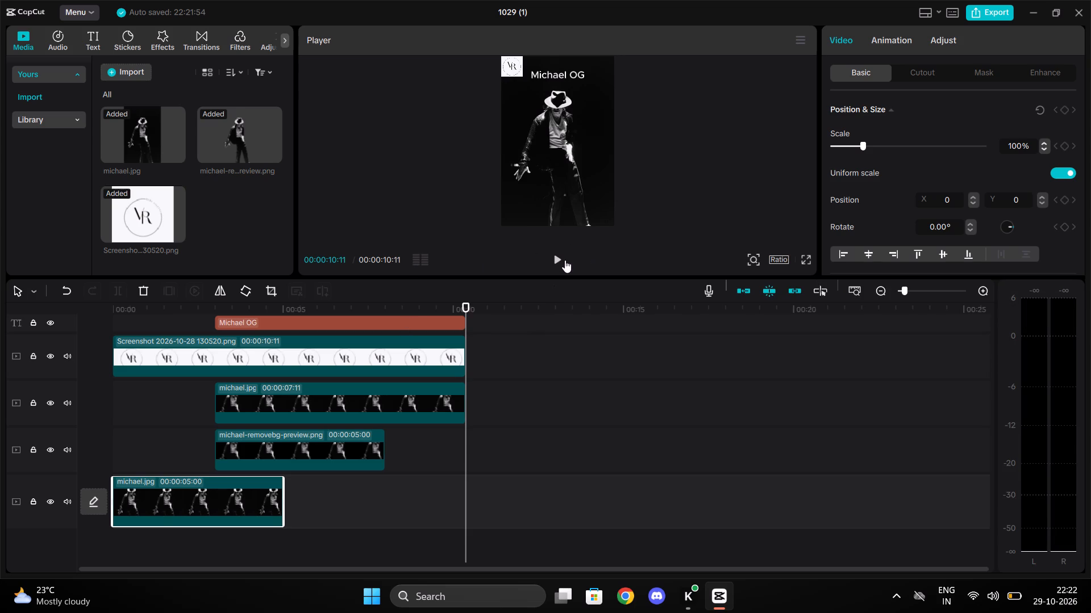
{"action": "left_click", "coordinate": [561, 259]}
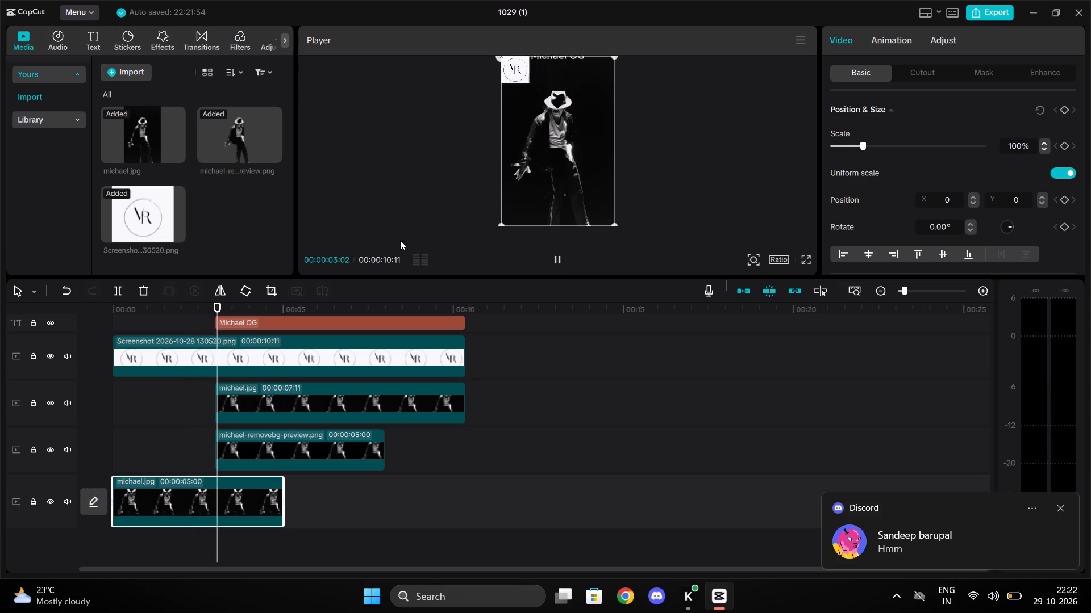
{"action": "left_click", "coordinate": [414, 255]}
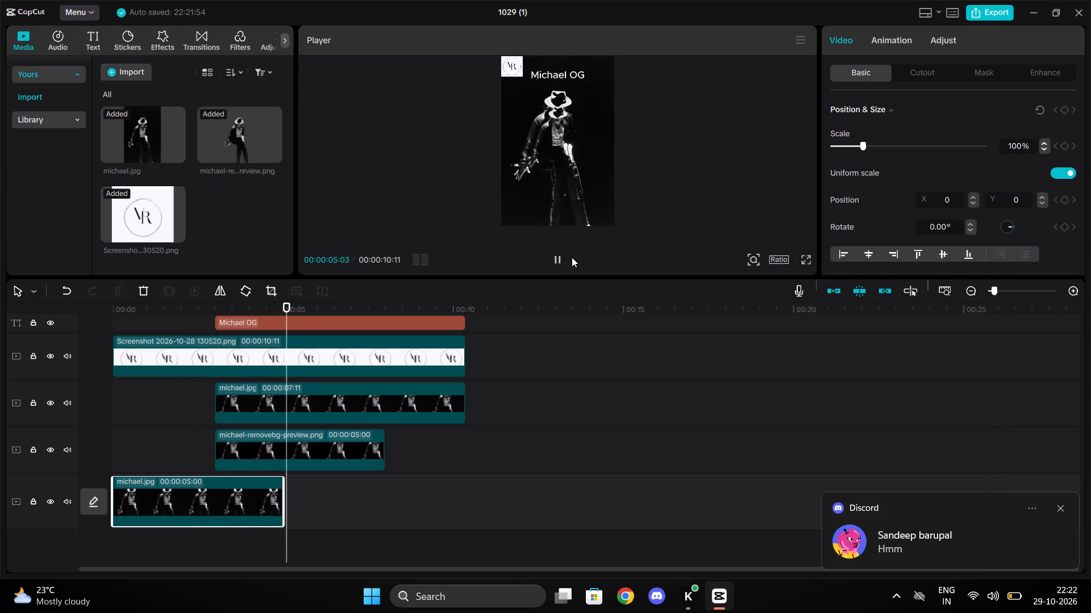
{"action": "scroll", "coordinate": [542, 388], "scroll_direction": "down", "scroll_amount": 6}
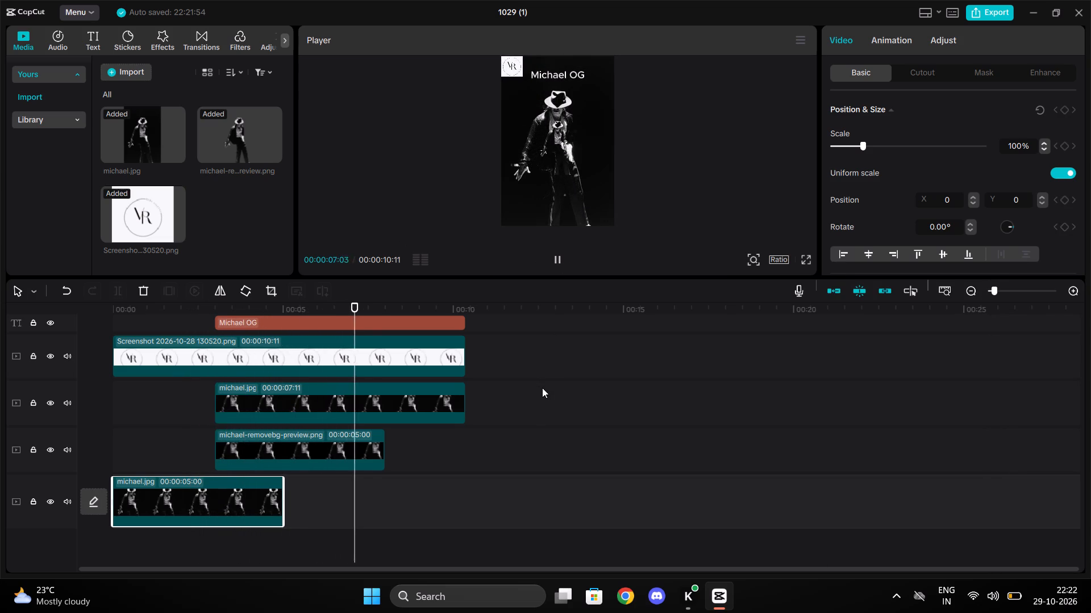
{"action": "scroll", "coordinate": [542, 388], "scroll_direction": "down", "scroll_amount": 1}
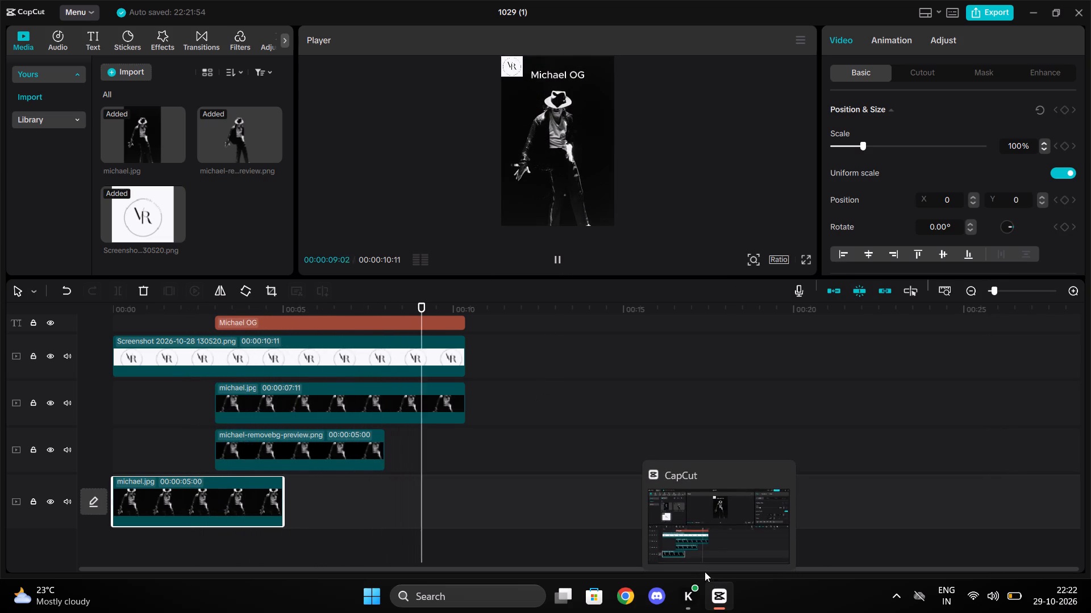
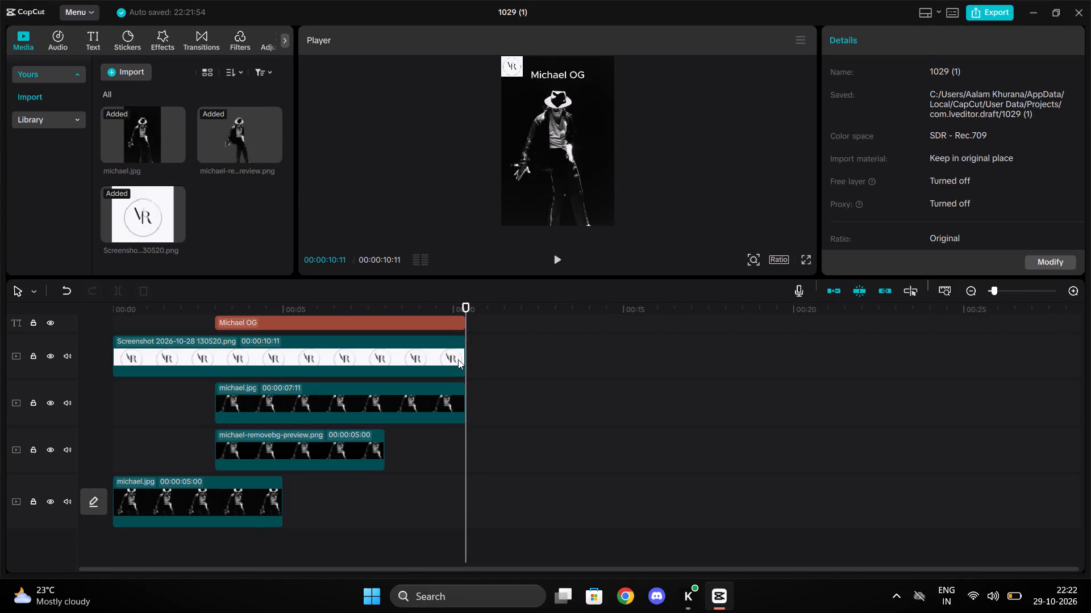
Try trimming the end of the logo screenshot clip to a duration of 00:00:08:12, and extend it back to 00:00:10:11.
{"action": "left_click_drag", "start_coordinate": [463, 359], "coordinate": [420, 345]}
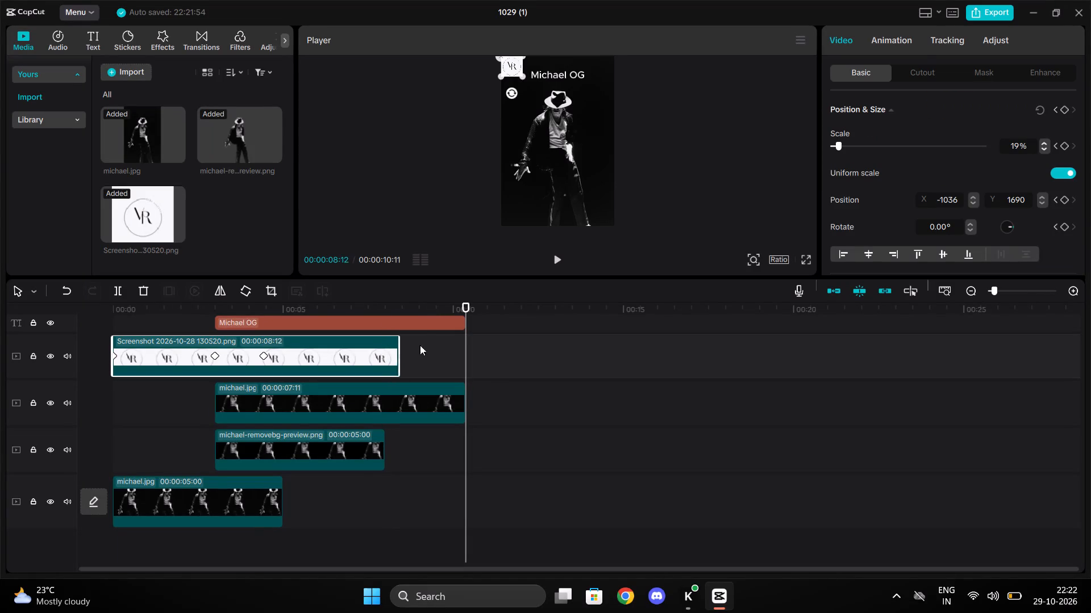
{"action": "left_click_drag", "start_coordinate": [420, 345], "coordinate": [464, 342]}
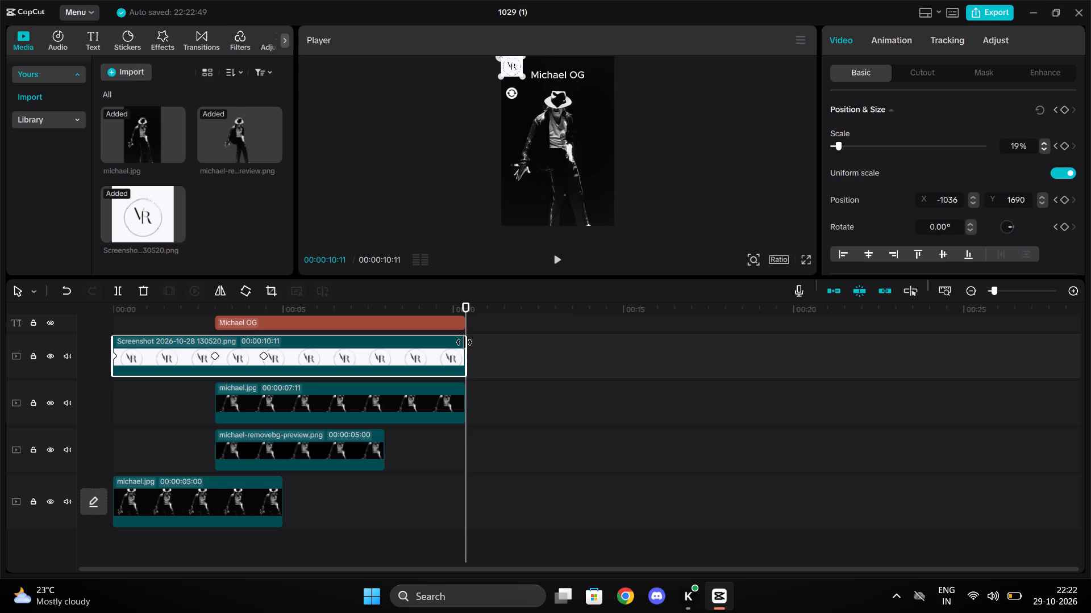
Scrub the playhead back to the start of the timeline, deselect the logo clip and play the video from the beginning.
{"action": "left_click", "coordinate": [465, 305]}
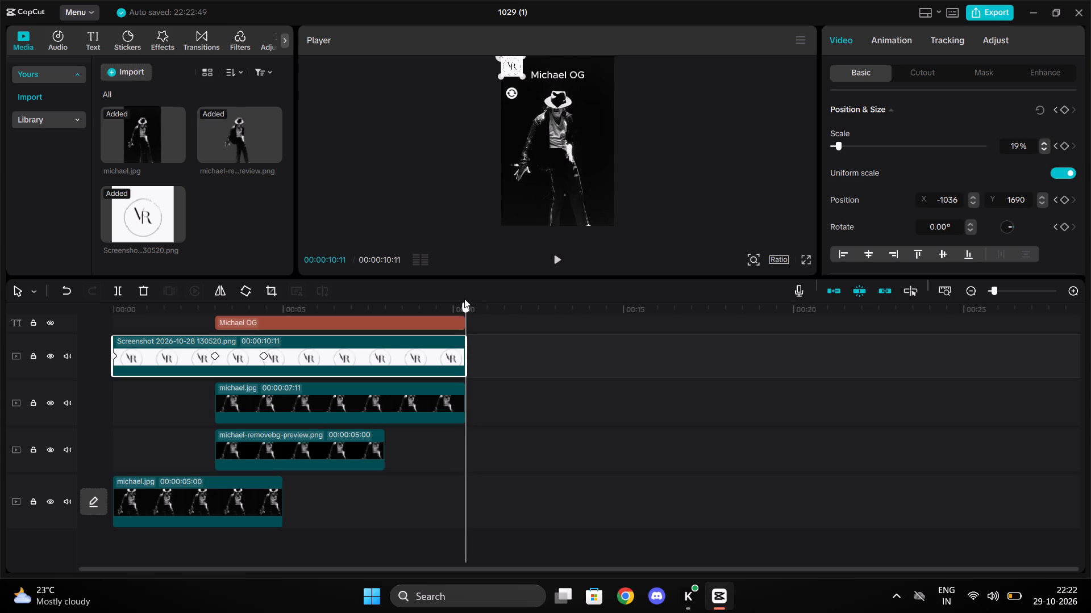
{"action": "left_click", "coordinate": [466, 306]}
{"action": "left_click_drag", "start_coordinate": [464, 308], "coordinate": [406, 307]}
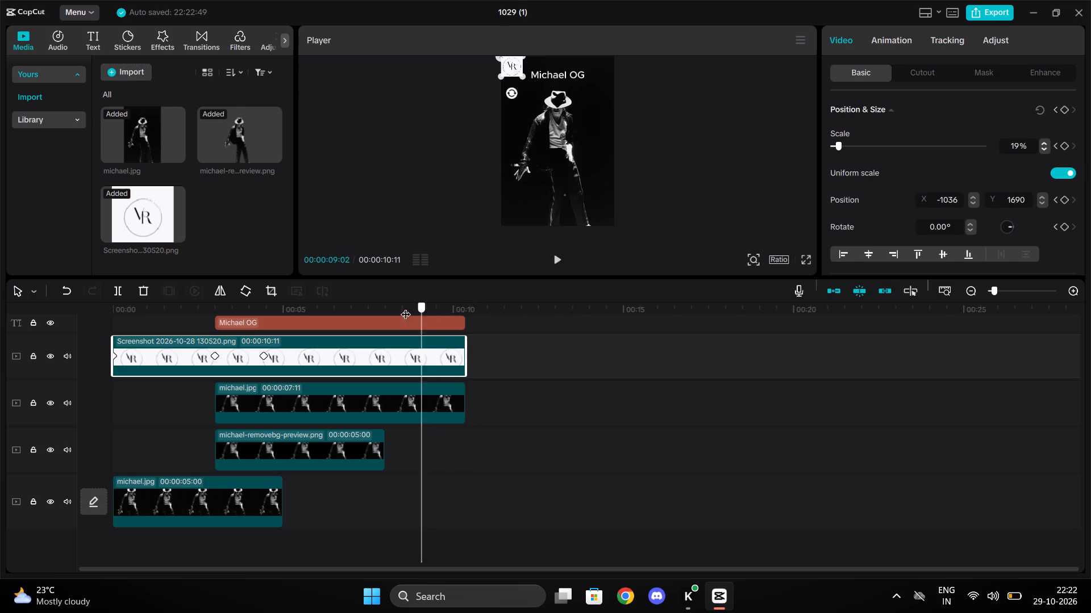
{"action": "left_click_drag", "start_coordinate": [406, 307], "coordinate": [436, 289]}
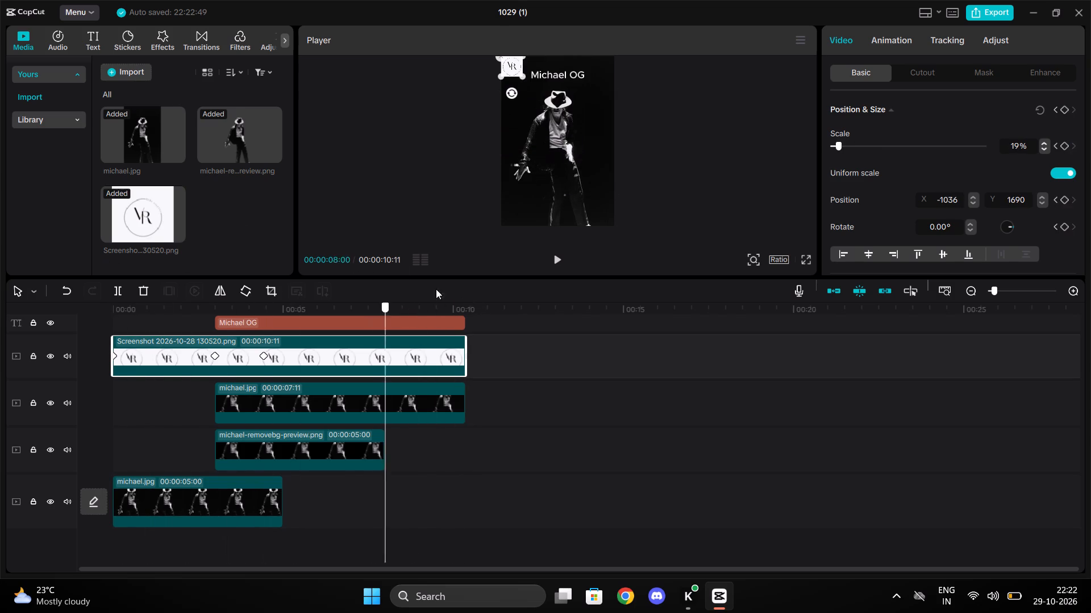
{"action": "left_click_drag", "start_coordinate": [436, 289], "coordinate": [48, 328]}
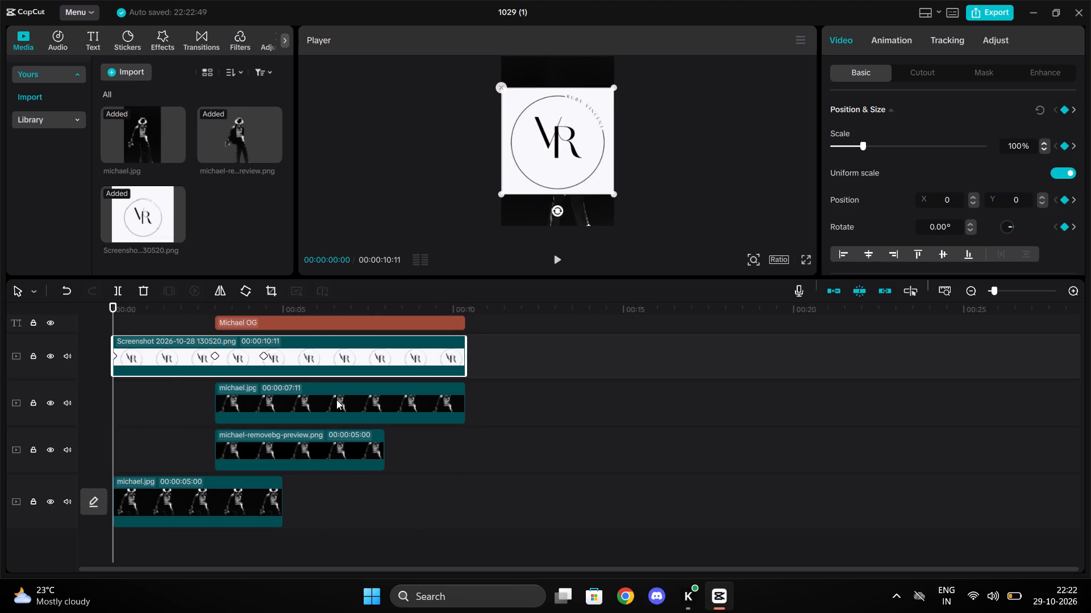
{"action": "left_click", "coordinate": [507, 316]}
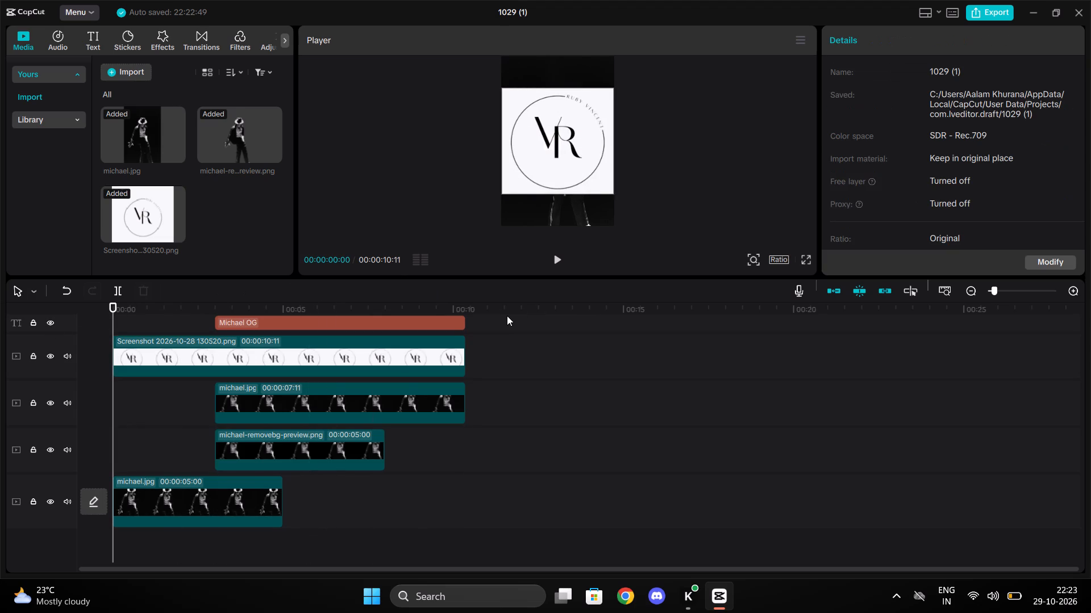
{"action": "triple_click", "coordinate": [507, 316]}
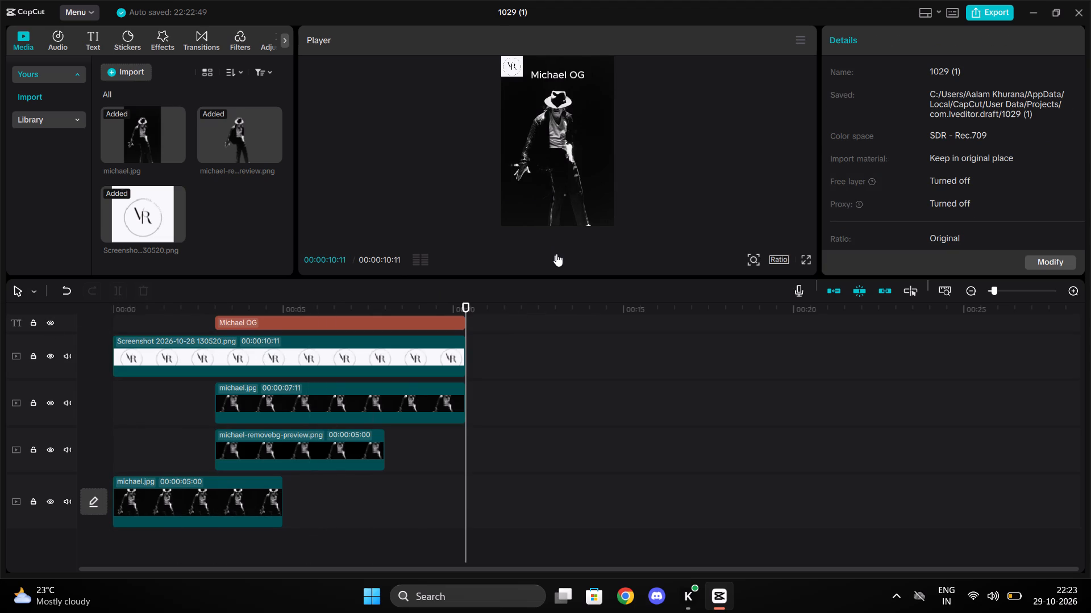
{"action": "left_click", "coordinate": [556, 254]}
{"action": "left_click_drag", "start_coordinate": [556, 254], "coordinate": [191, 0]}
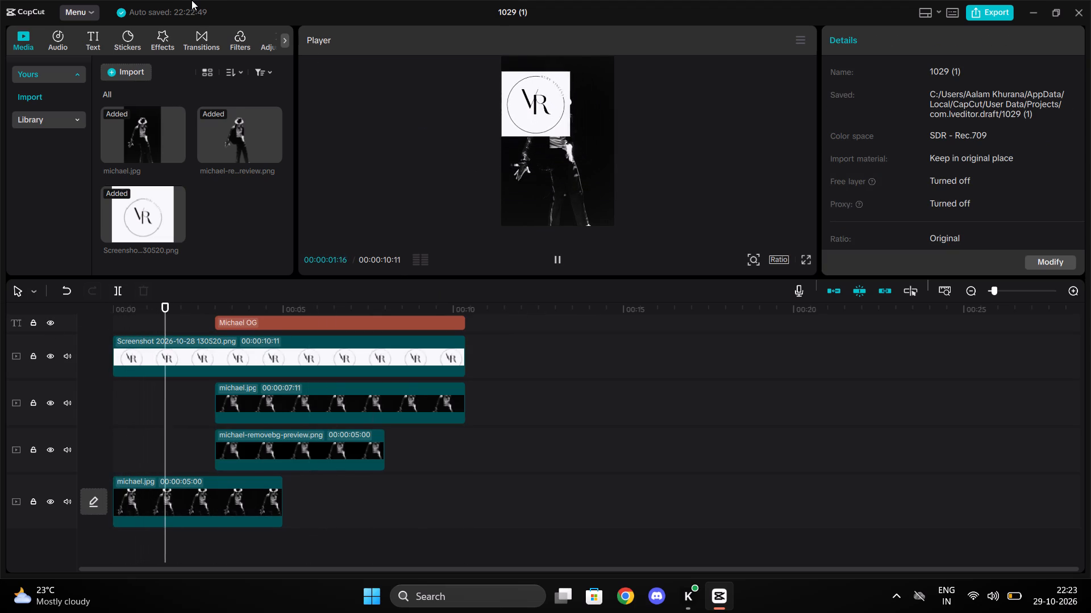
Look in the stock media library while the video plays, and return to the project's imported media.
{"action": "left_click", "coordinate": [69, 121]}
{"action": "left_click_drag", "start_coordinate": [69, 121], "coordinate": [34, 126]}
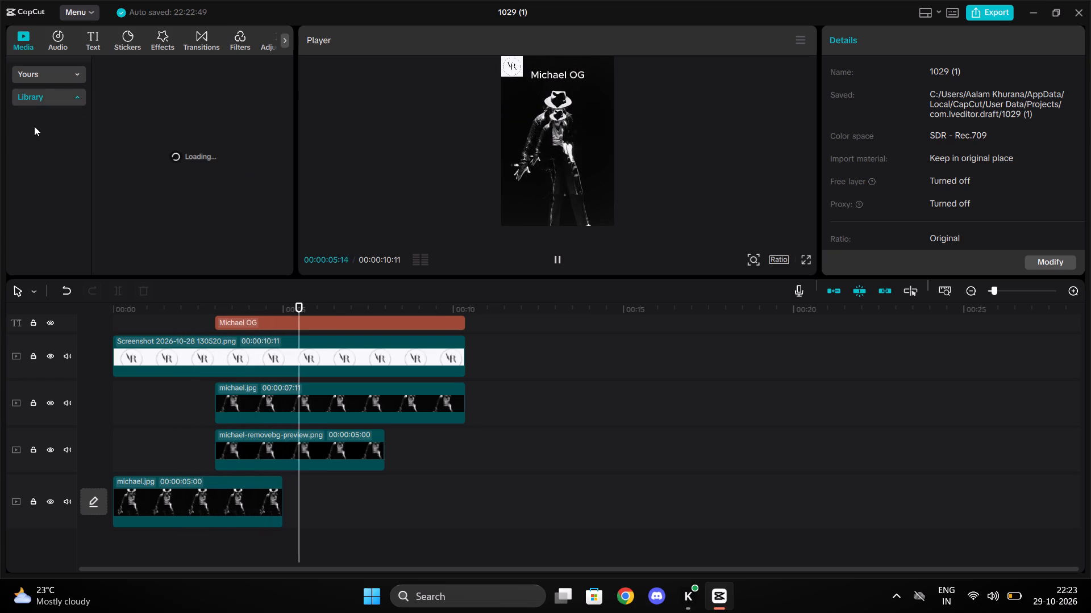
{"action": "left_click_drag", "start_coordinate": [34, 126], "coordinate": [41, 94]}
{"action": "left_click", "coordinate": [41, 94]}
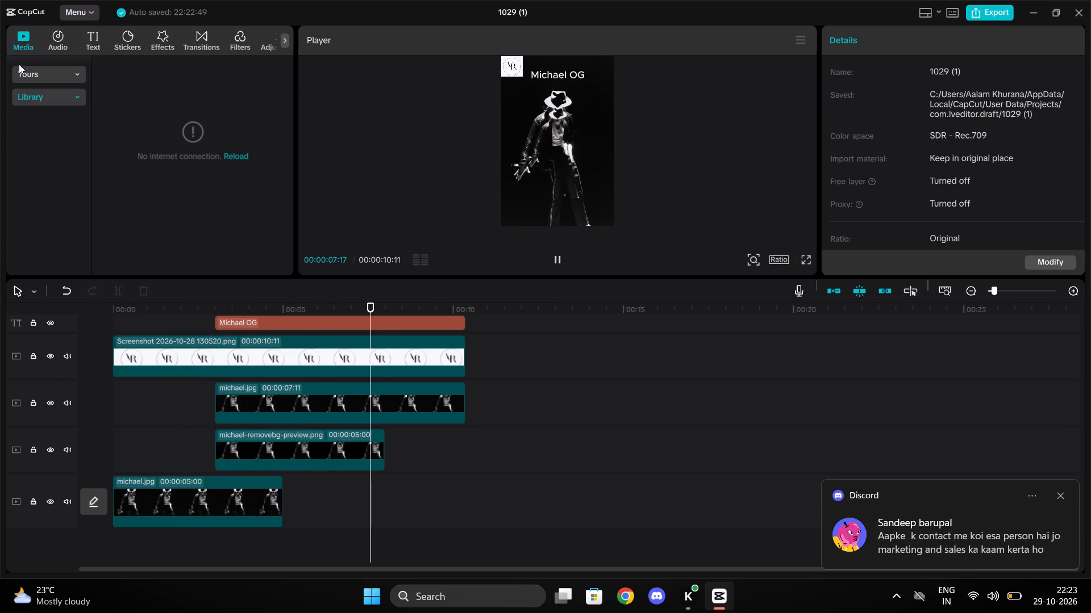
{"action": "left_click", "coordinate": [19, 65]}
{"action": "left_click", "coordinate": [29, 75]}
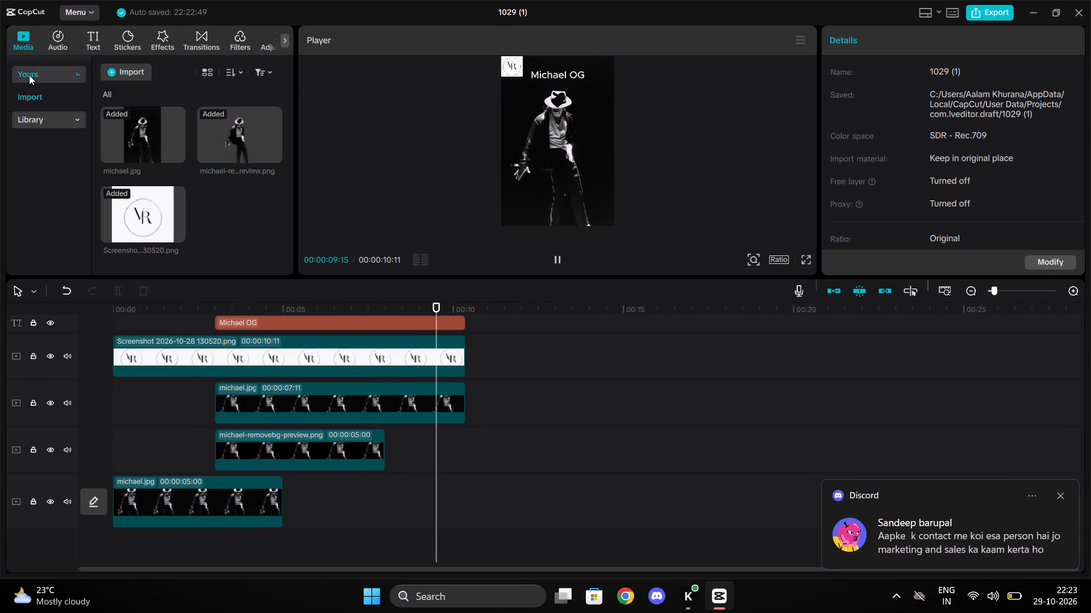
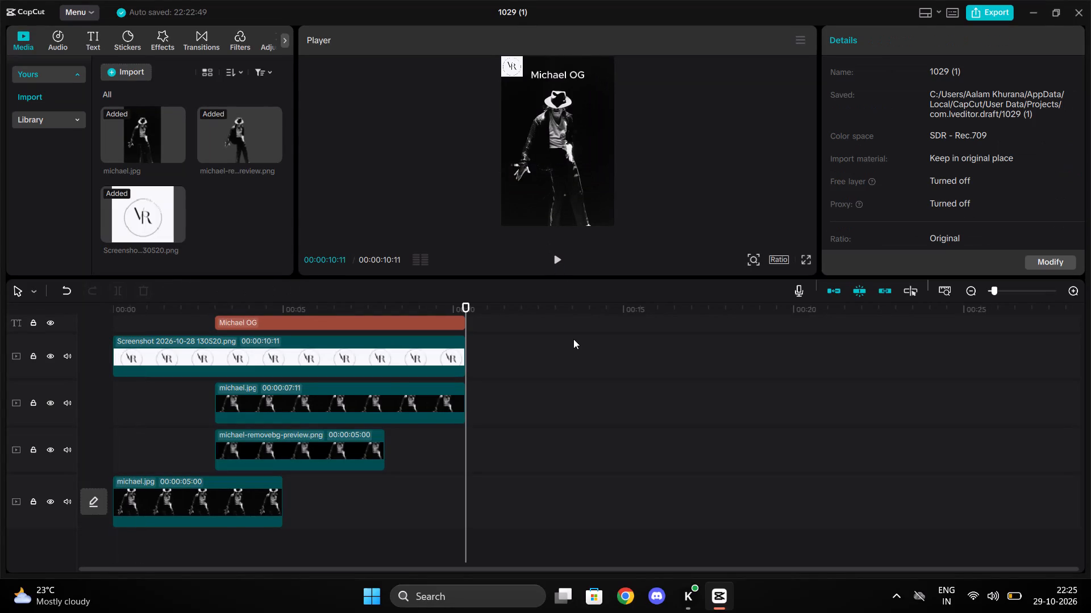
Play the whole video from the beginning to its end.
{"action": "left_click", "coordinate": [560, 262]}
Examine the player preview at enlarged and reduced zoom levels, leaving it slightly smaller than the fitted size.
{"action": "left_click", "coordinate": [747, 263]}
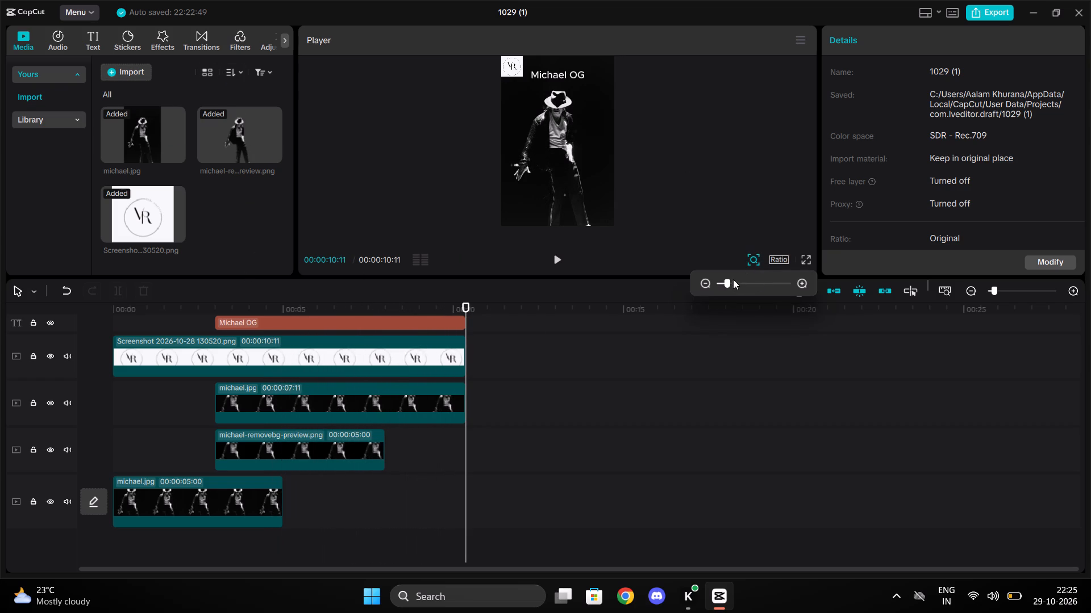
{"action": "left_click_drag", "start_coordinate": [730, 287], "coordinate": [786, 292]}
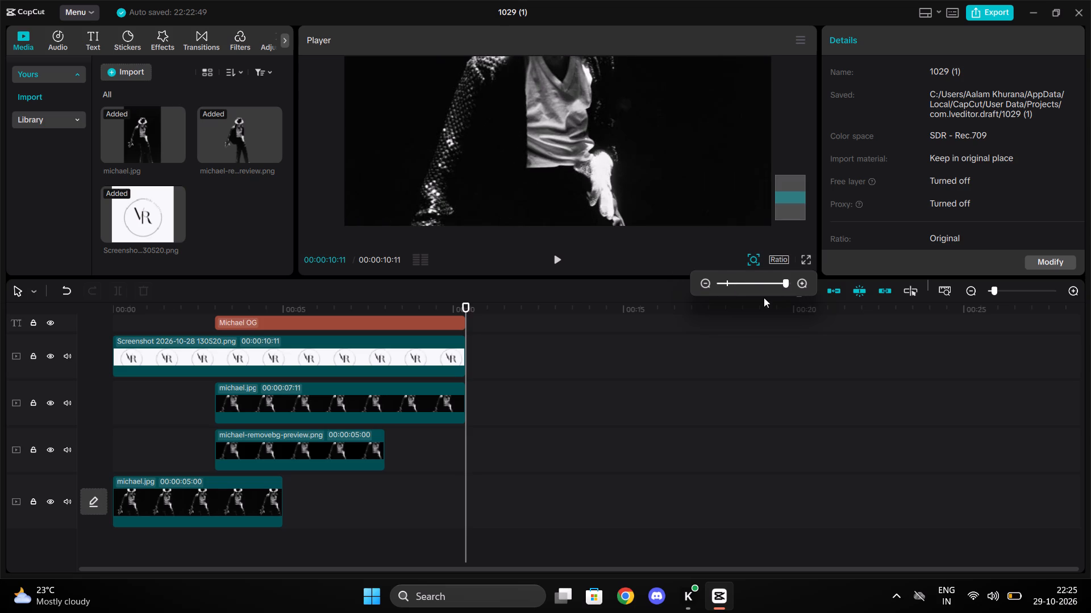
{"action": "left_click_drag", "start_coordinate": [761, 282], "coordinate": [725, 282]}
{"action": "left_click", "coordinate": [725, 282]}
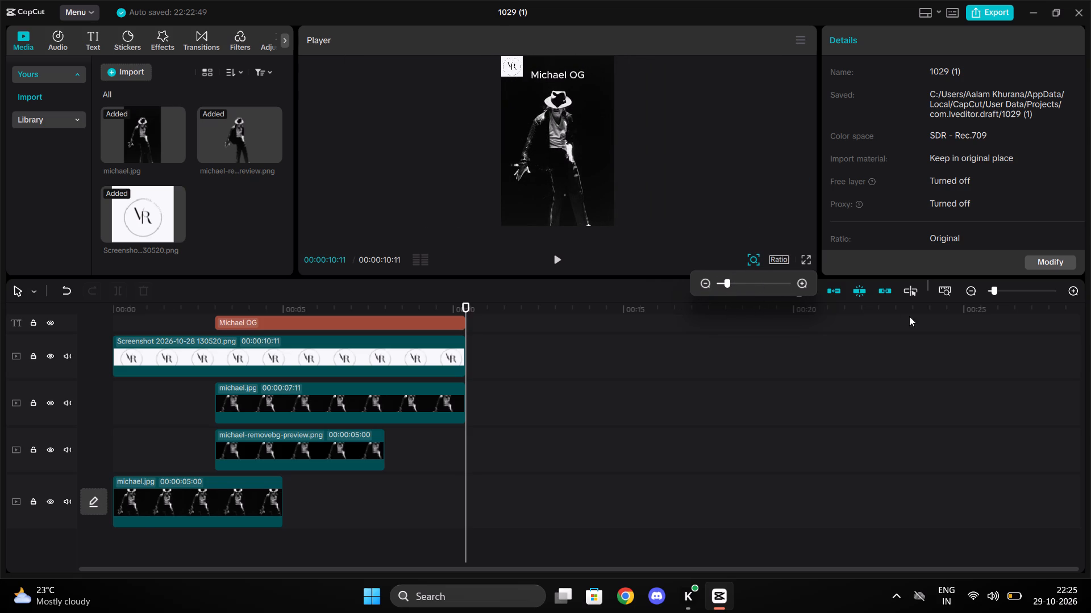
{"action": "left_click", "coordinate": [818, 309]}
{"action": "left_click", "coordinate": [762, 301]}
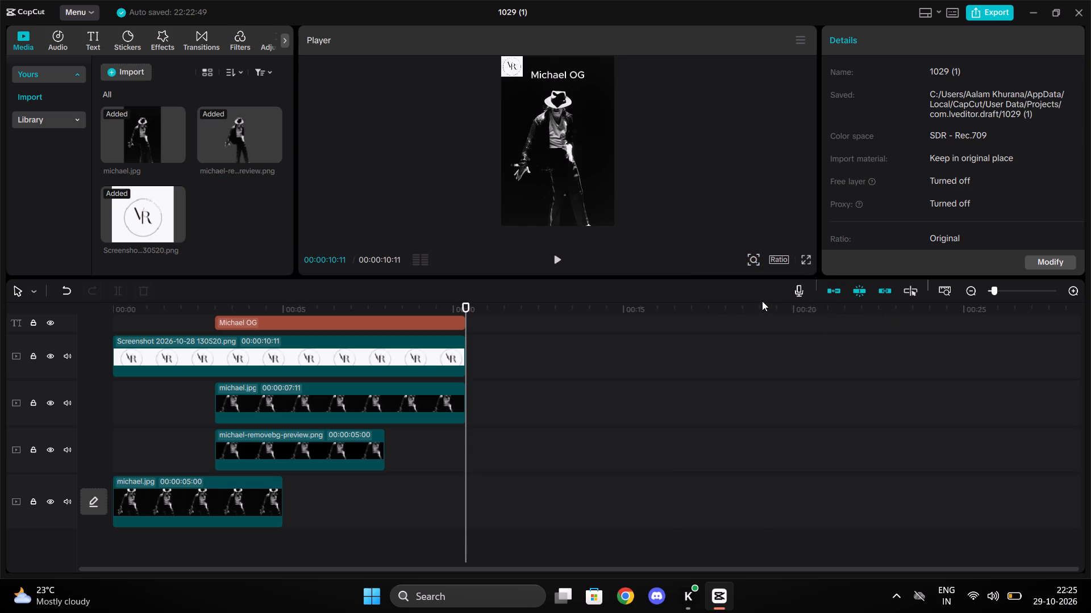
{"action": "left_click", "coordinate": [748, 257]}
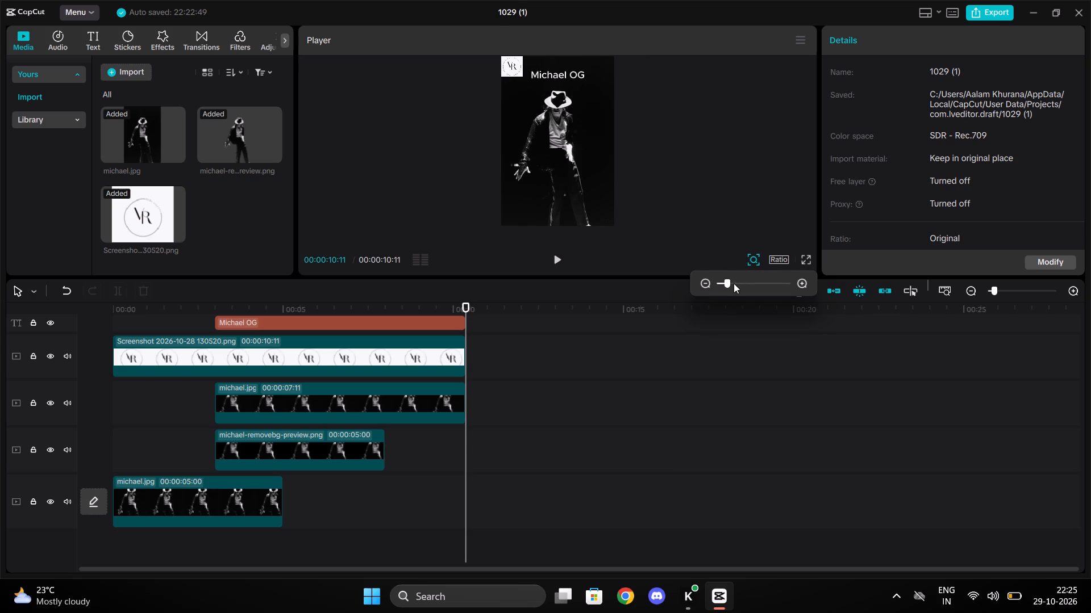
{"action": "left_click", "coordinate": [734, 284]}
{"action": "left_click_drag", "start_coordinate": [734, 284], "coordinate": [723, 285]}
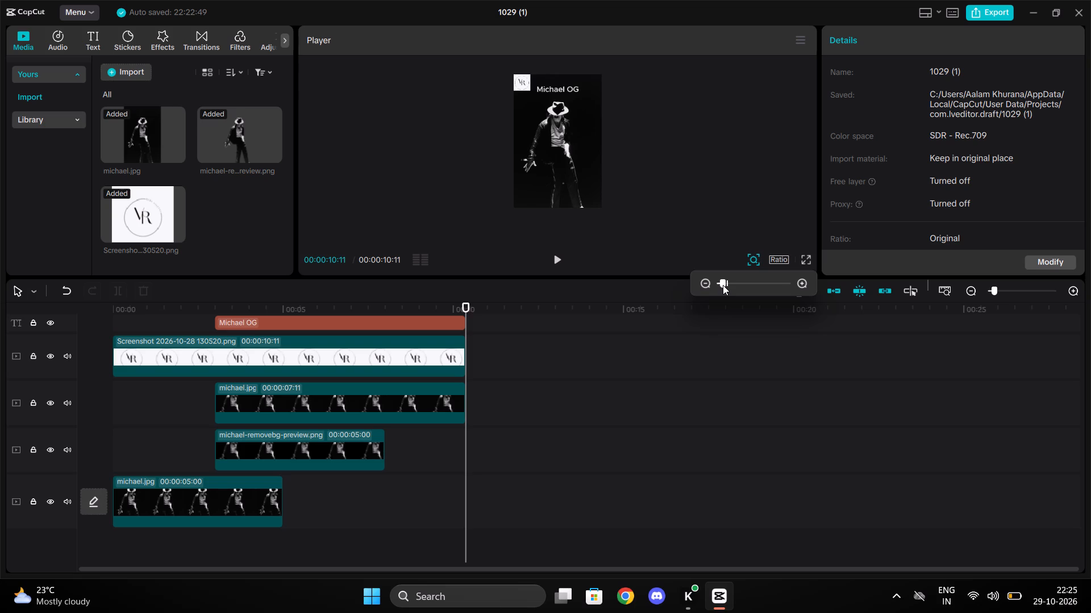
{"action": "left_click", "coordinate": [675, 301]}
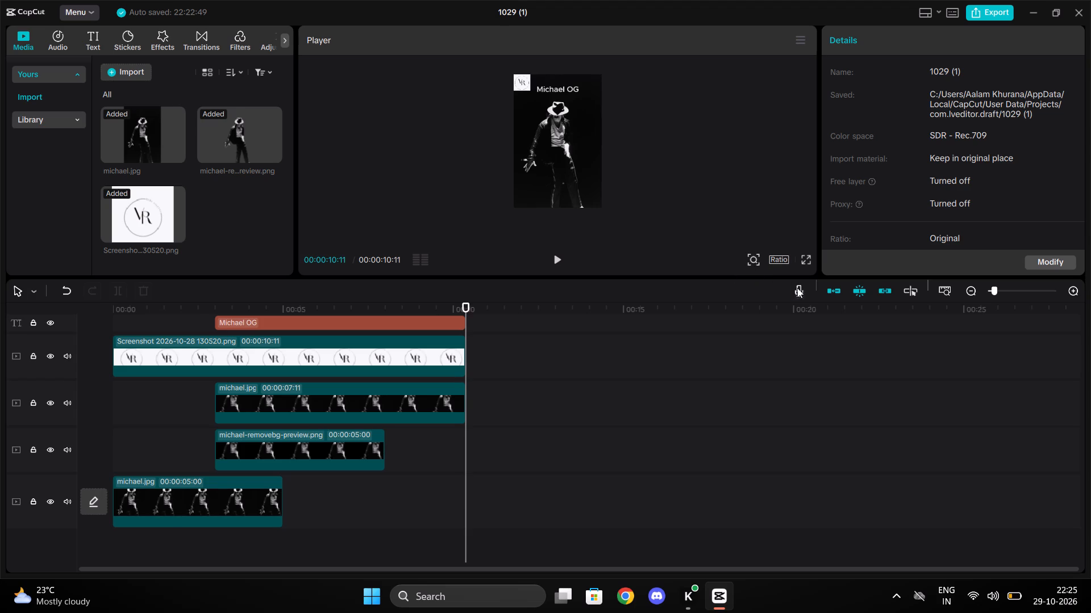
Adjust the timeline zoom out and in, settling on a scale with ruler labels every two seconds.
{"action": "left_click_drag", "start_coordinate": [753, 284], "coordinate": [869, 287]}
{"action": "left_click_drag", "start_coordinate": [1007, 286], "coordinate": [1022, 290]}
{"action": "left_click_drag", "start_coordinate": [1022, 290], "coordinate": [1027, 290]}
{"action": "left_click_drag", "start_coordinate": [1027, 290], "coordinate": [967, 292]}
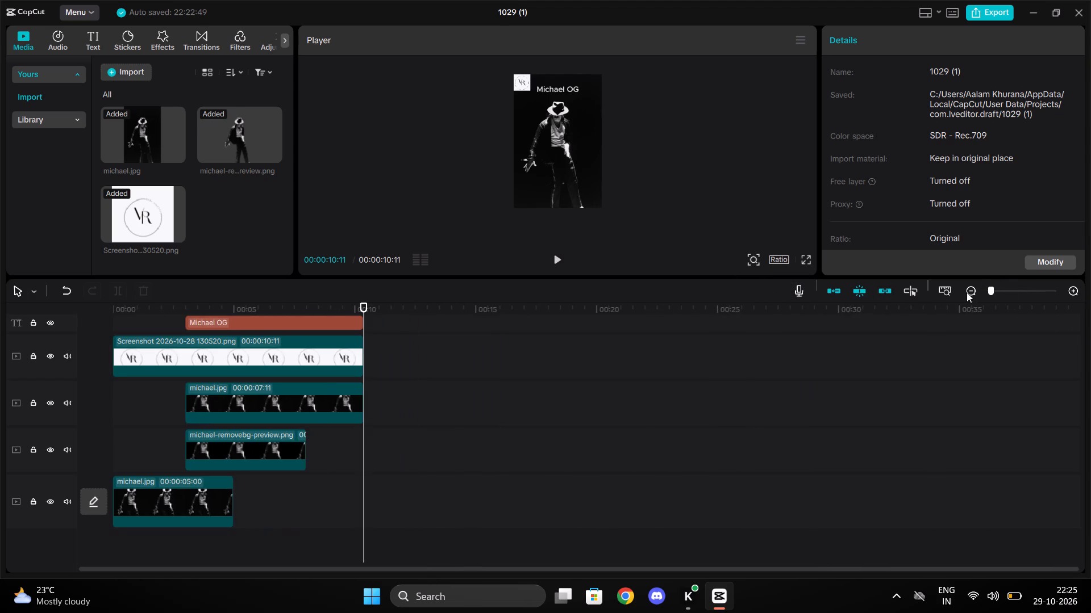
{"action": "left_click_drag", "start_coordinate": [967, 292], "coordinate": [1019, 296]}
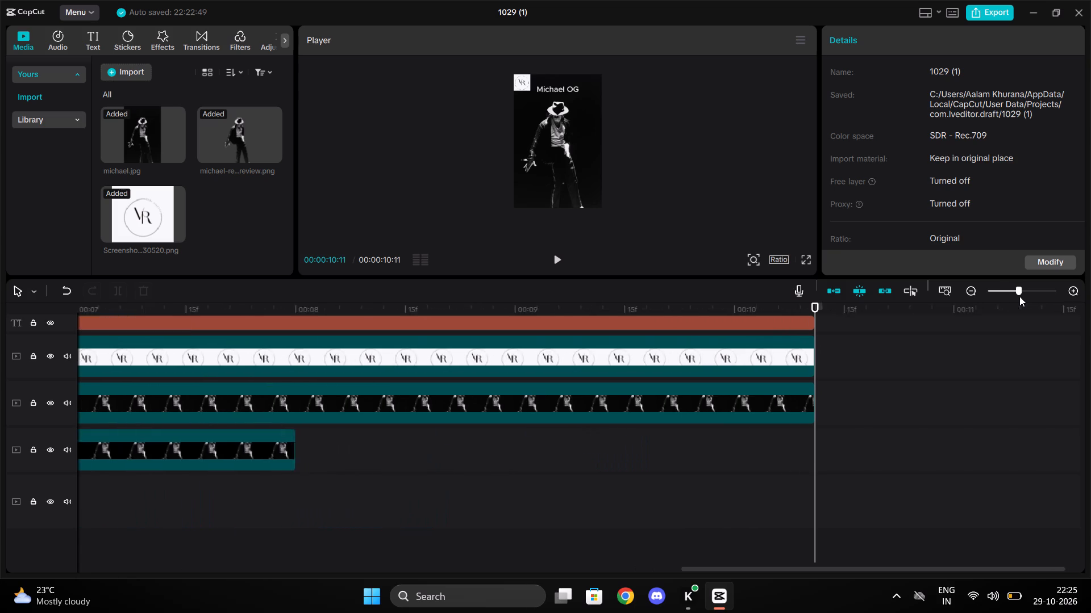
{"action": "left_click_drag", "start_coordinate": [1019, 296], "coordinate": [1025, 296]}
{"action": "left_click", "coordinate": [1025, 296]}
{"action": "left_click", "coordinate": [1025, 296]}
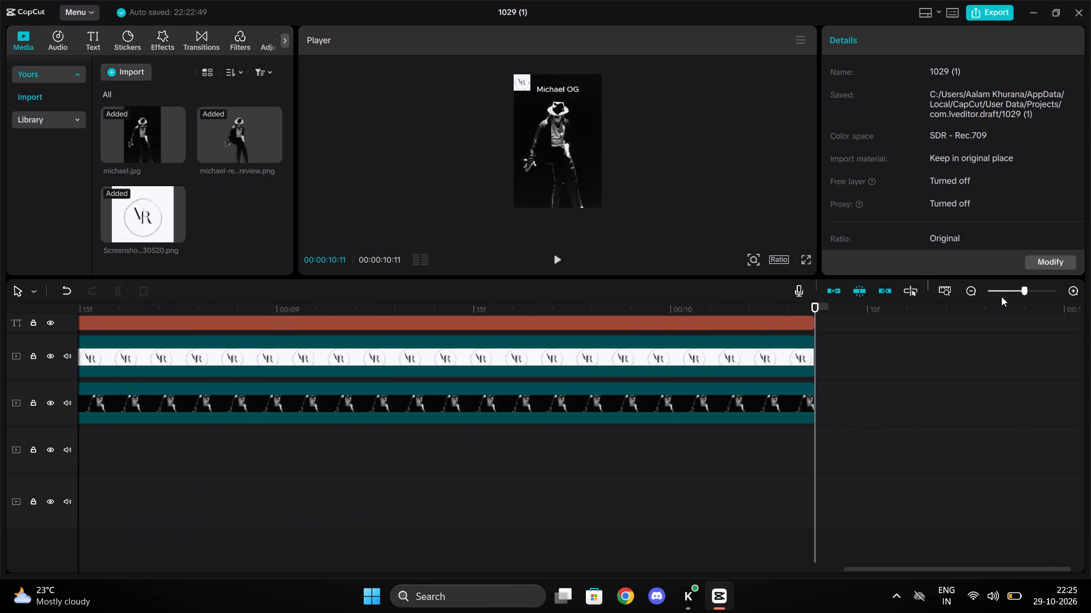
{"action": "left_click", "coordinate": [1001, 295]}
{"action": "left_click_drag", "start_coordinate": [1001, 295], "coordinate": [1009, 295]}
{"action": "left_click", "coordinate": [1009, 295]}
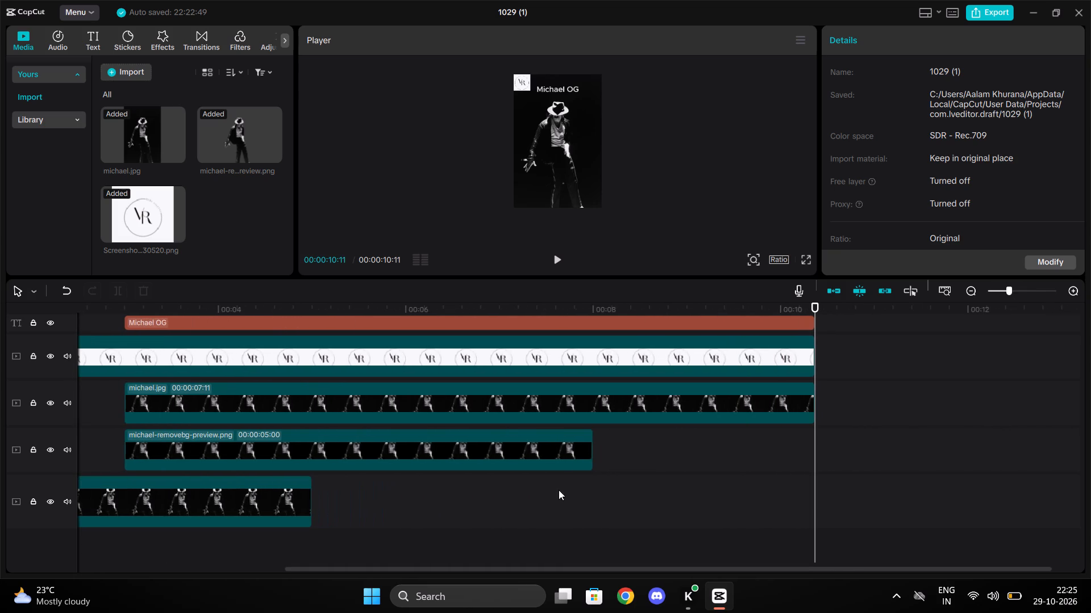
Scrub the playhead back to 00:00:00:00 and play the video through.
{"action": "scroll", "coordinate": [530, 504], "scroll_direction": "right", "scroll_amount": 20}
{"action": "scroll", "coordinate": [530, 504], "scroll_direction": "right", "scroll_amount": 12}
{"action": "scroll", "coordinate": [530, 504], "scroll_direction": "left", "scroll_amount": 1}
{"action": "scroll", "coordinate": [530, 504], "scroll_direction": "right", "scroll_amount": 11}
{"action": "left_click", "coordinate": [280, 397]}
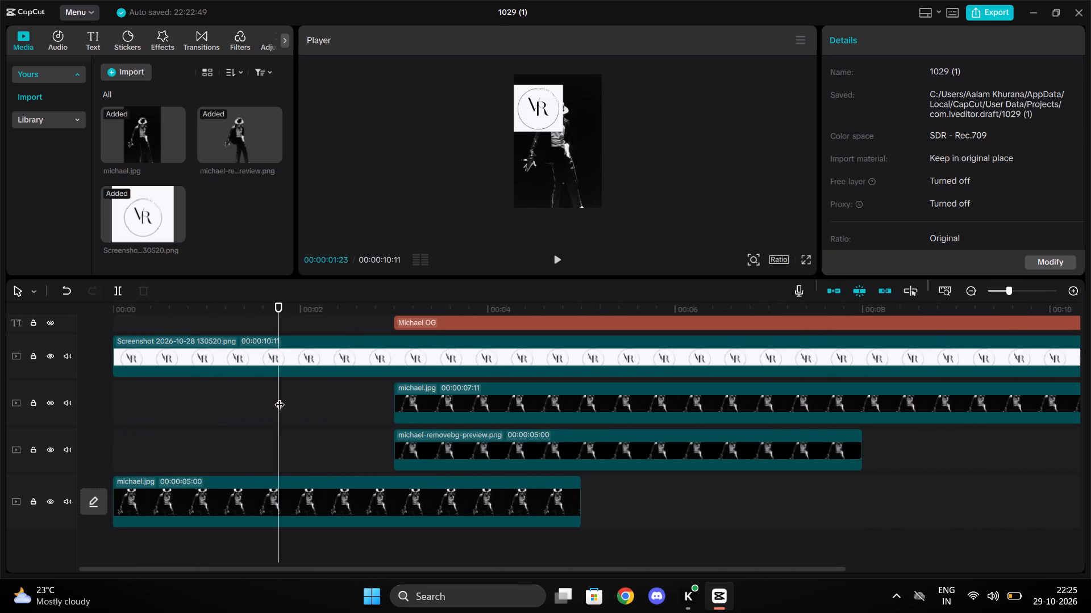
{"action": "left_click_drag", "start_coordinate": [280, 397], "coordinate": [87, 398]}
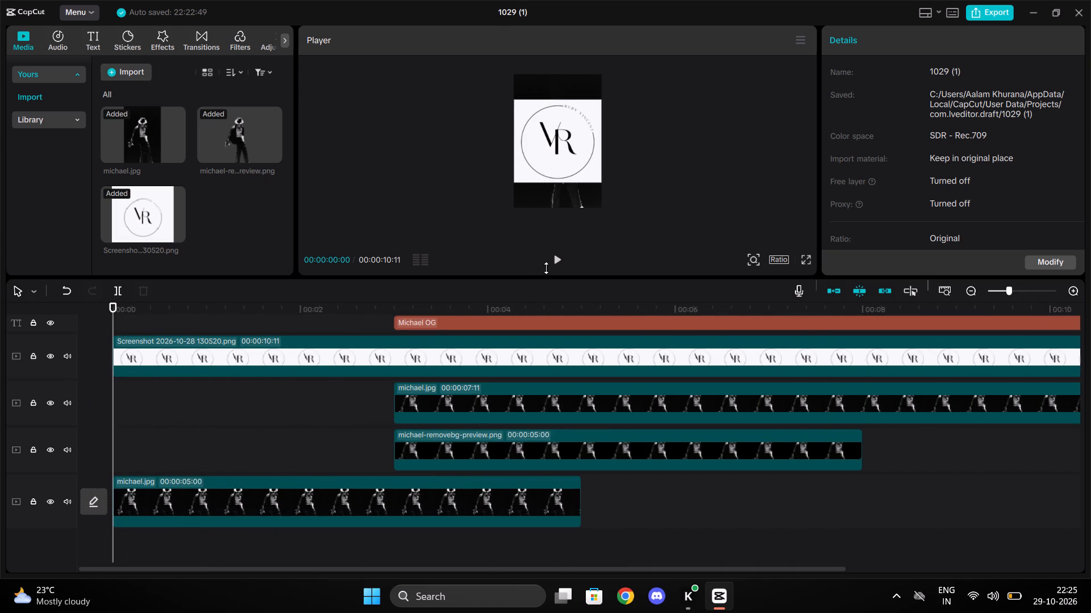
{"action": "left_click", "coordinate": [568, 262]}
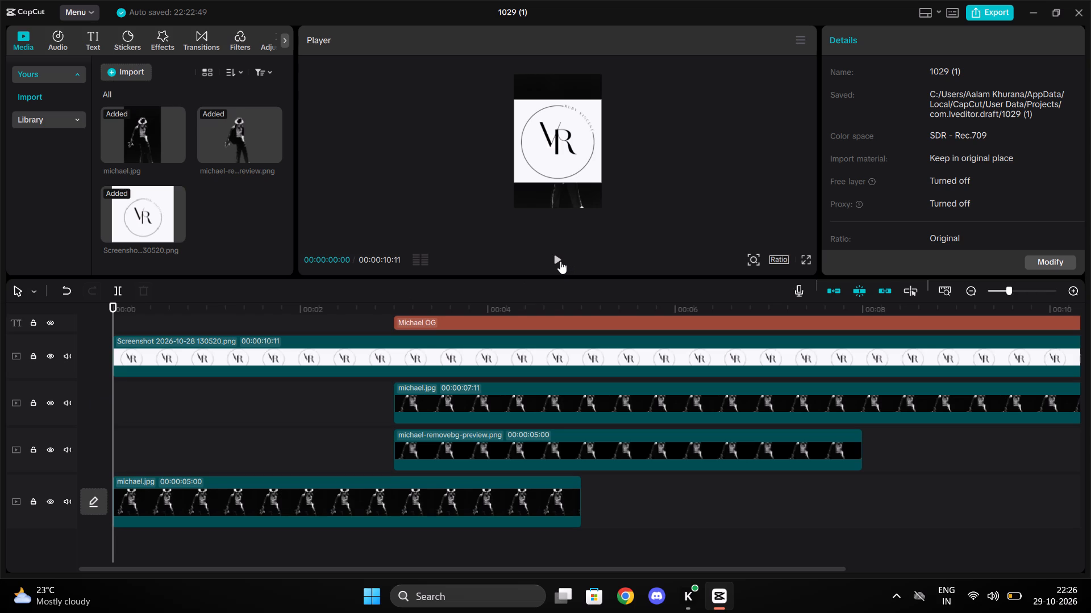
{"action": "left_click", "coordinate": [560, 261]}
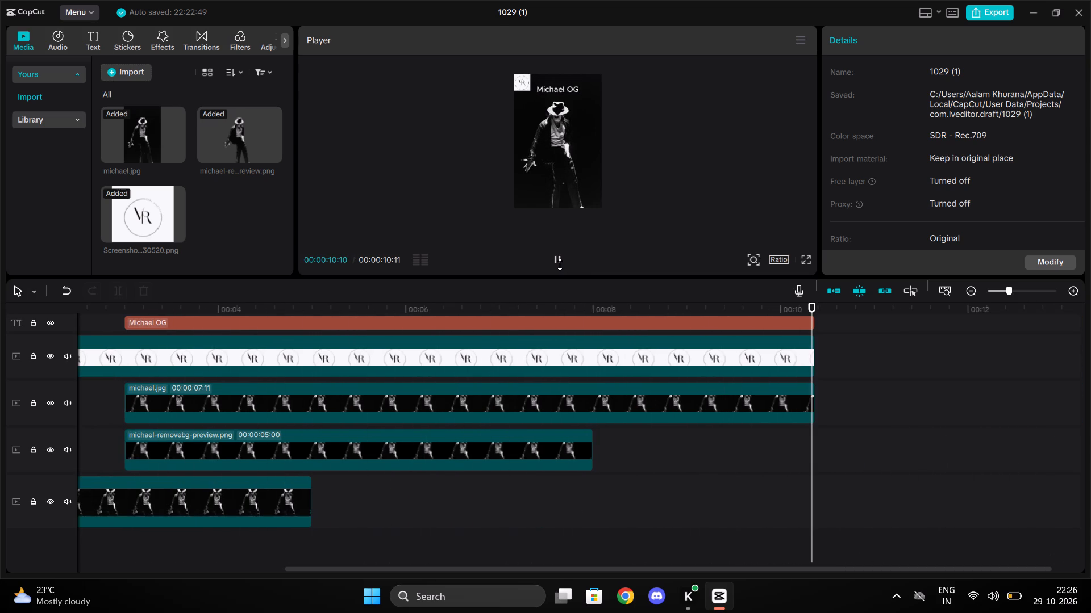
Replay the video while examining the preview enlarged, and return the preview to its fitted size.
{"action": "left_click", "coordinate": [563, 258]}
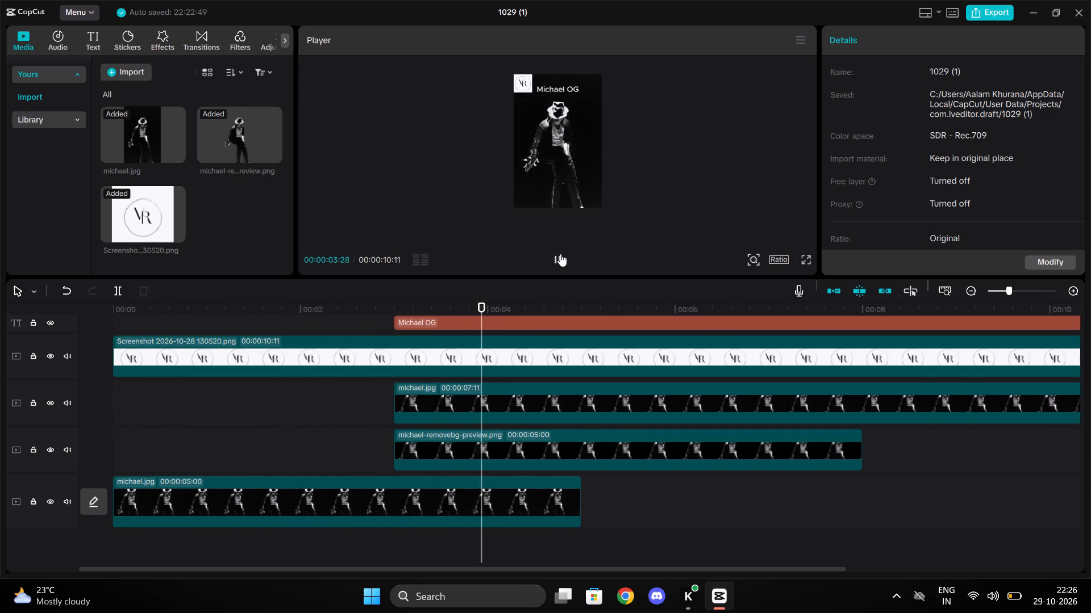
{"action": "scroll", "coordinate": [603, 127], "scroll_direction": "up", "scroll_amount": 5, "text": "ctrl"}
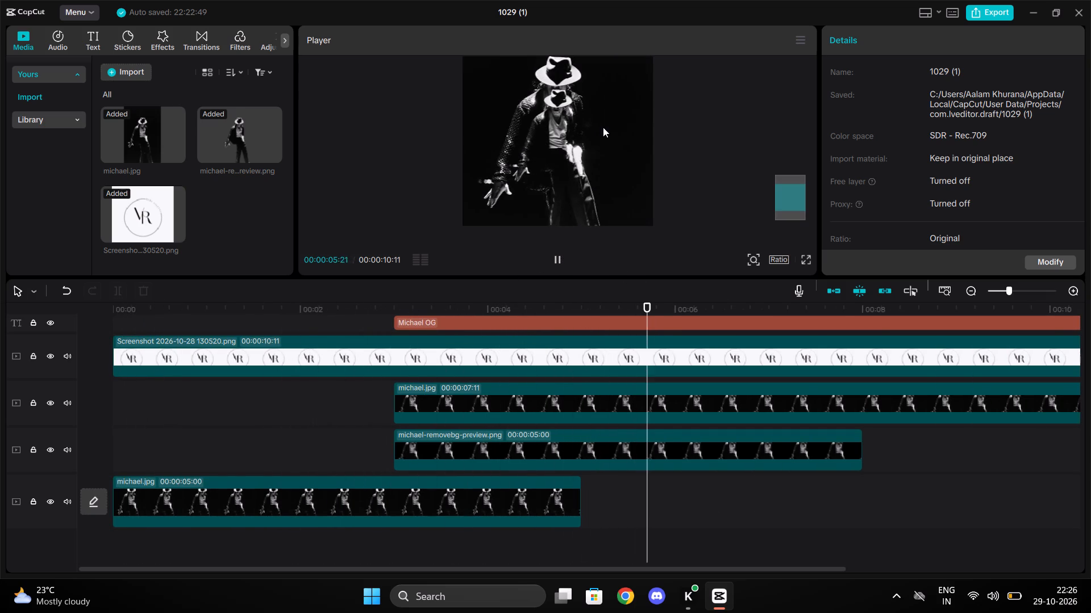
{"action": "scroll", "coordinate": [603, 127], "scroll_direction": "down", "scroll_amount": 1, "text": "ctrl"}
{"action": "scroll", "coordinate": [539, 152], "scroll_direction": "down", "scroll_amount": 1, "text": "ctrl"}
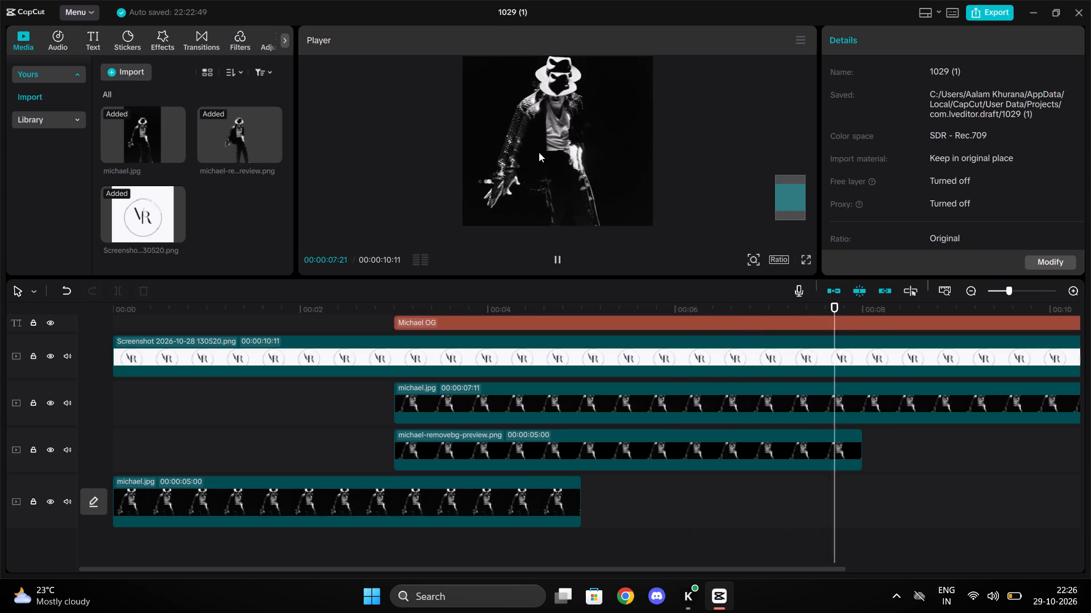
{"action": "scroll", "coordinate": [539, 152], "scroll_direction": "down", "scroll_amount": 6, "text": "ctrl"}
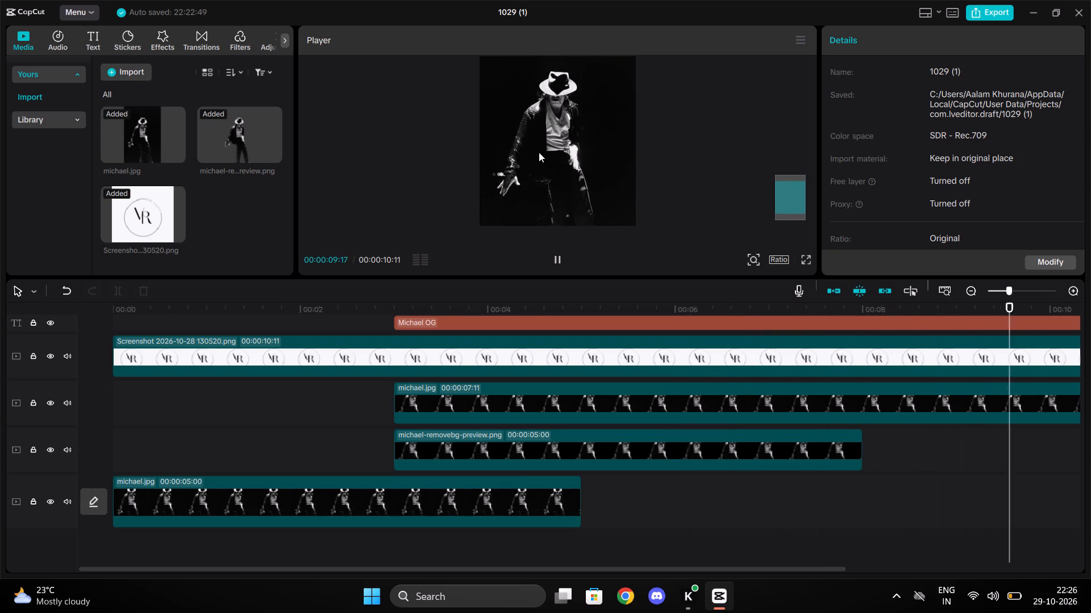
{"action": "scroll", "coordinate": [539, 152], "scroll_direction": "down", "scroll_amount": 4, "text": "ctrl"}
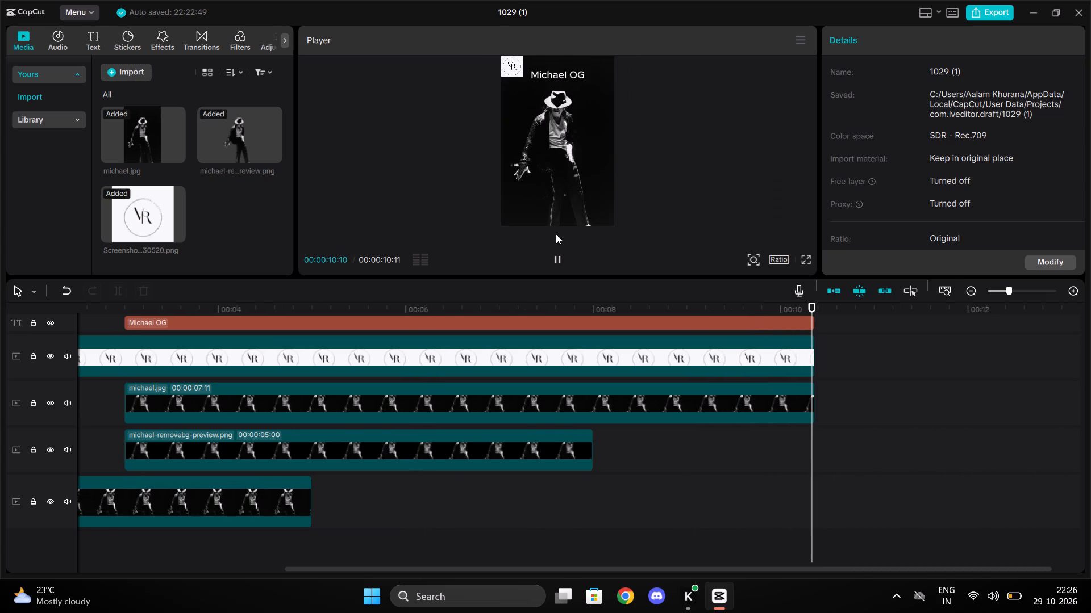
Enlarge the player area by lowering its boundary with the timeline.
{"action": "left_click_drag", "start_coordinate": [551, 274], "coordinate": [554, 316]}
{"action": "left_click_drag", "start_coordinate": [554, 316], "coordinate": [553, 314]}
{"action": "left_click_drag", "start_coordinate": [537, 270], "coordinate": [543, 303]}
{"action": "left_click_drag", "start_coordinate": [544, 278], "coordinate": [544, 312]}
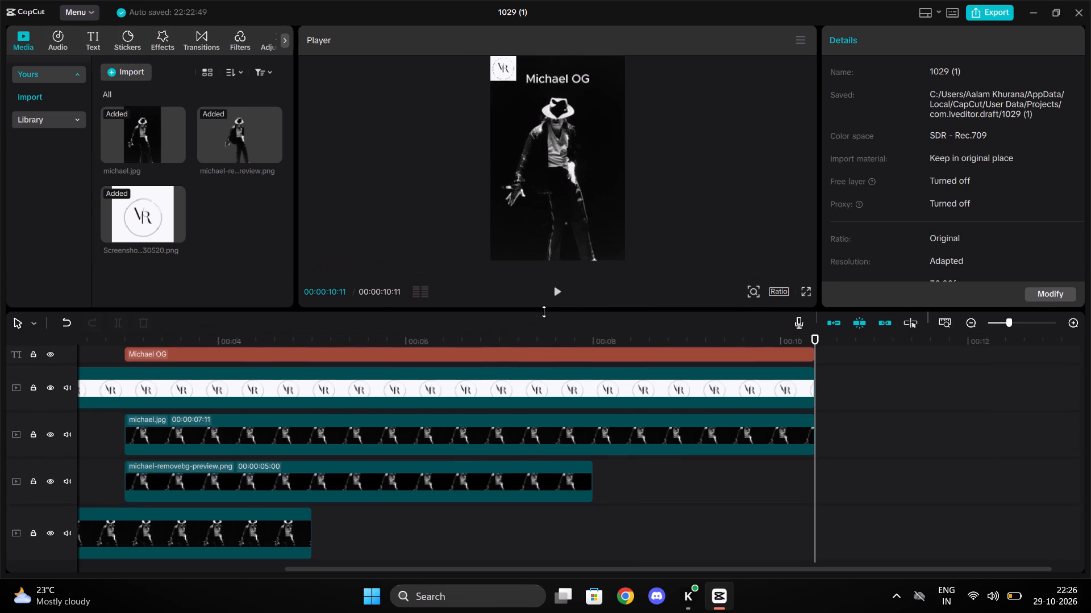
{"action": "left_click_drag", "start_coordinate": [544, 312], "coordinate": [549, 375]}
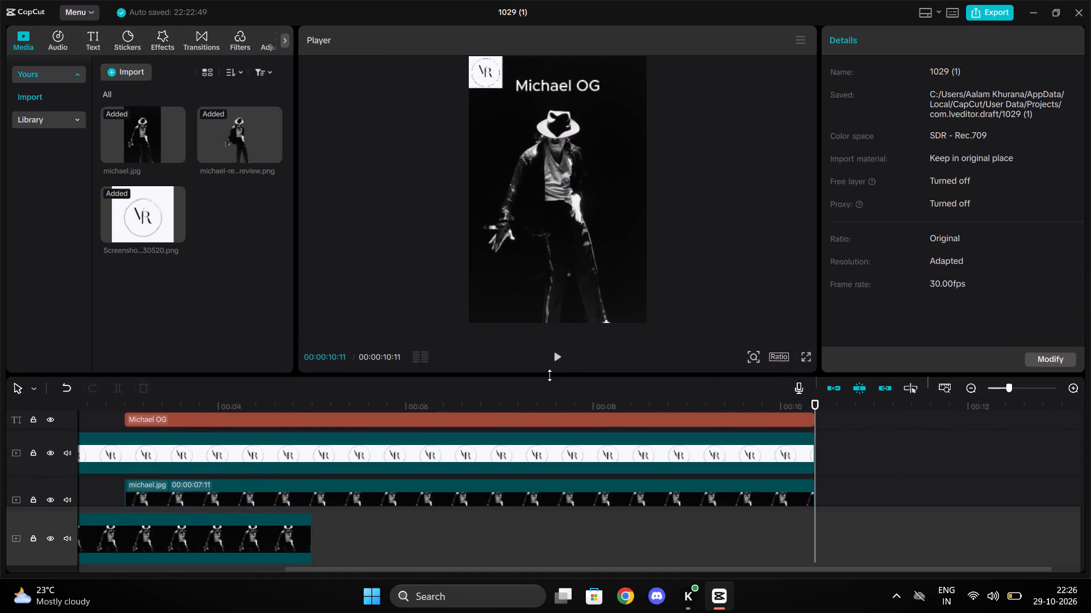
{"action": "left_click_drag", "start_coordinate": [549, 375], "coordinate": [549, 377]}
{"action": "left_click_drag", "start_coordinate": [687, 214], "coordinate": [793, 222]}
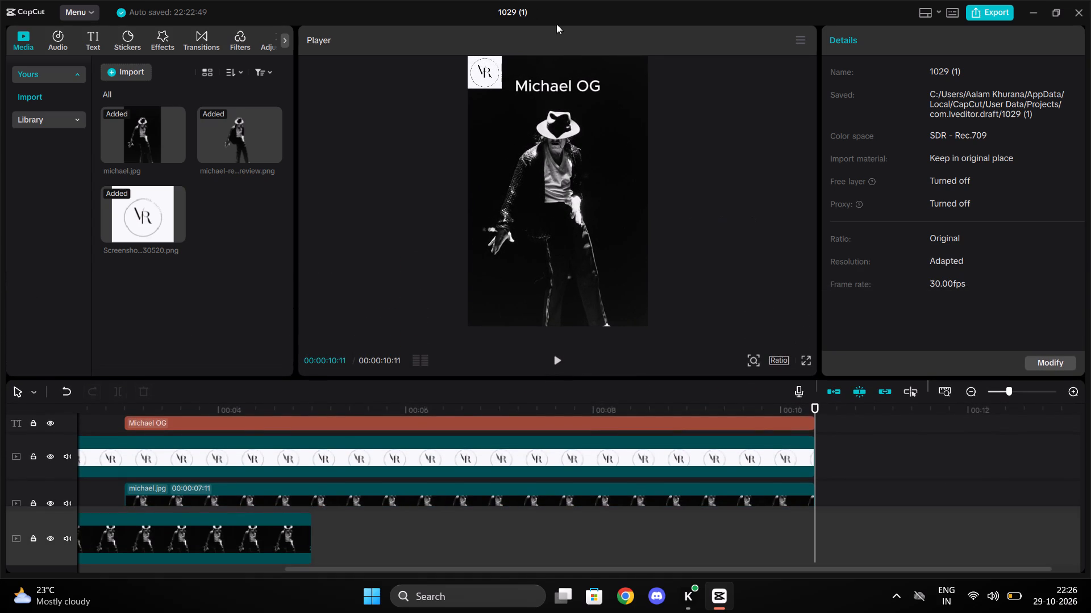
Detach the player from the editor layout as a floating window.
{"action": "left_click_drag", "start_coordinate": [566, 44], "coordinate": [860, 81]}
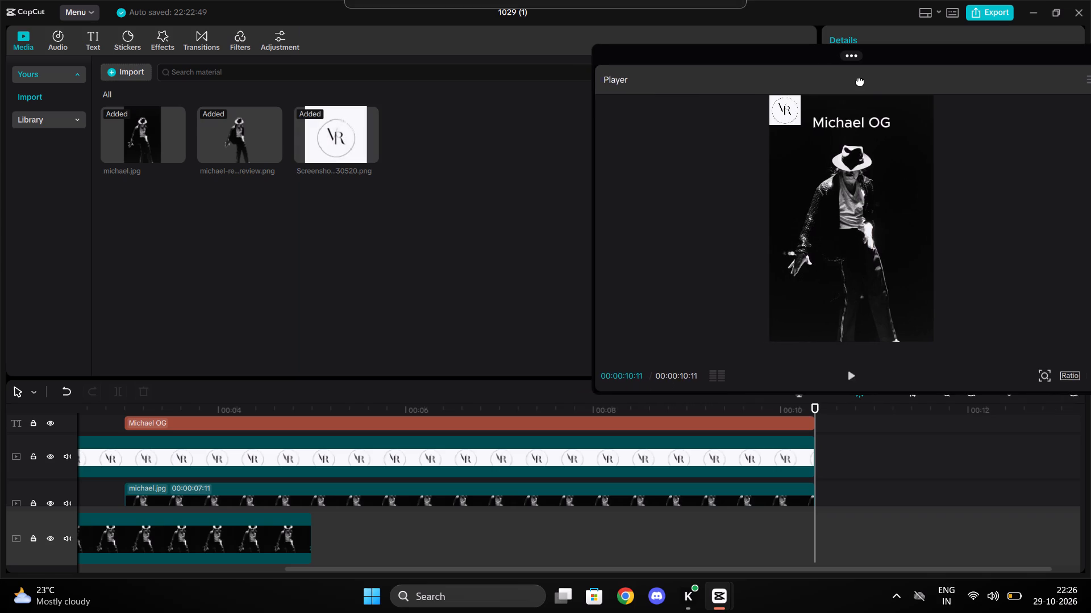
{"action": "left_click_drag", "start_coordinate": [860, 81], "coordinate": [890, 169]}
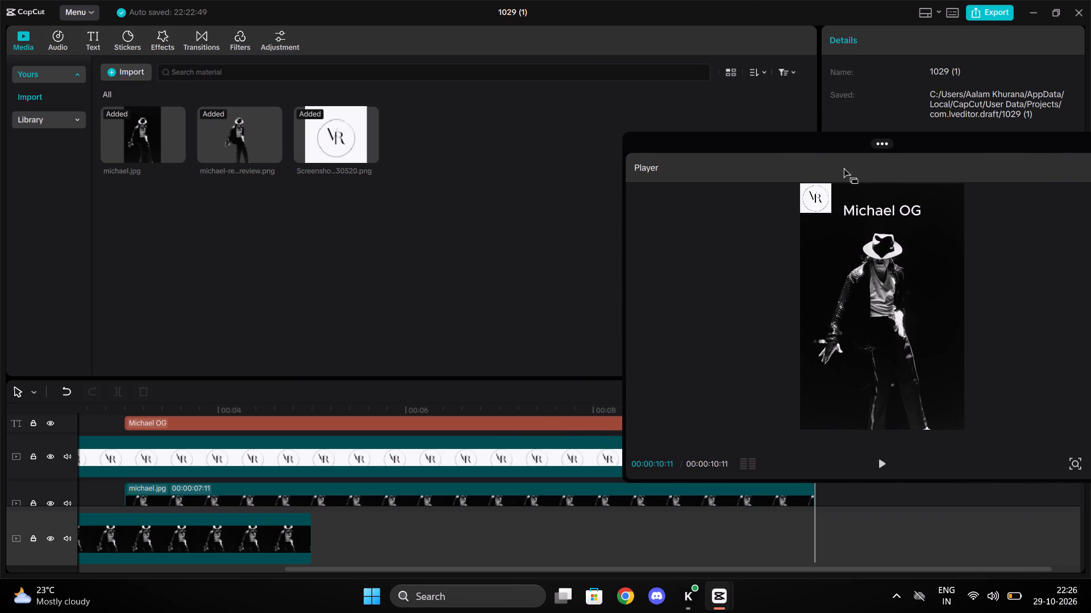
Raise the boundary between the media area and the timeline so the timeline has room for all five tracks.
{"action": "left_click", "coordinate": [507, 380]}
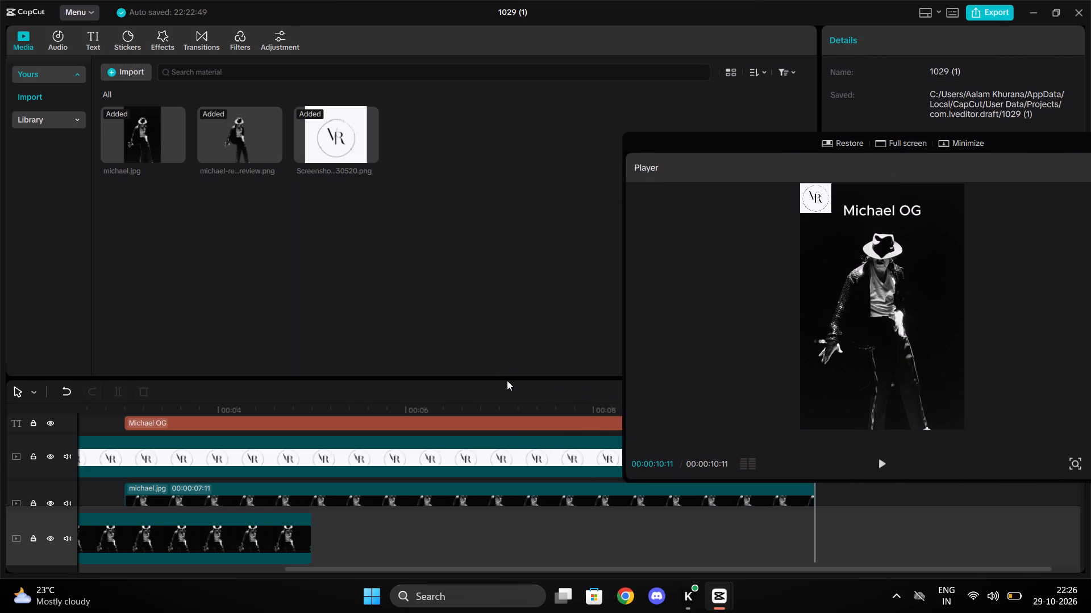
{"action": "left_click", "coordinate": [507, 375]}
{"action": "left_click_drag", "start_coordinate": [507, 379], "coordinate": [507, 310]}
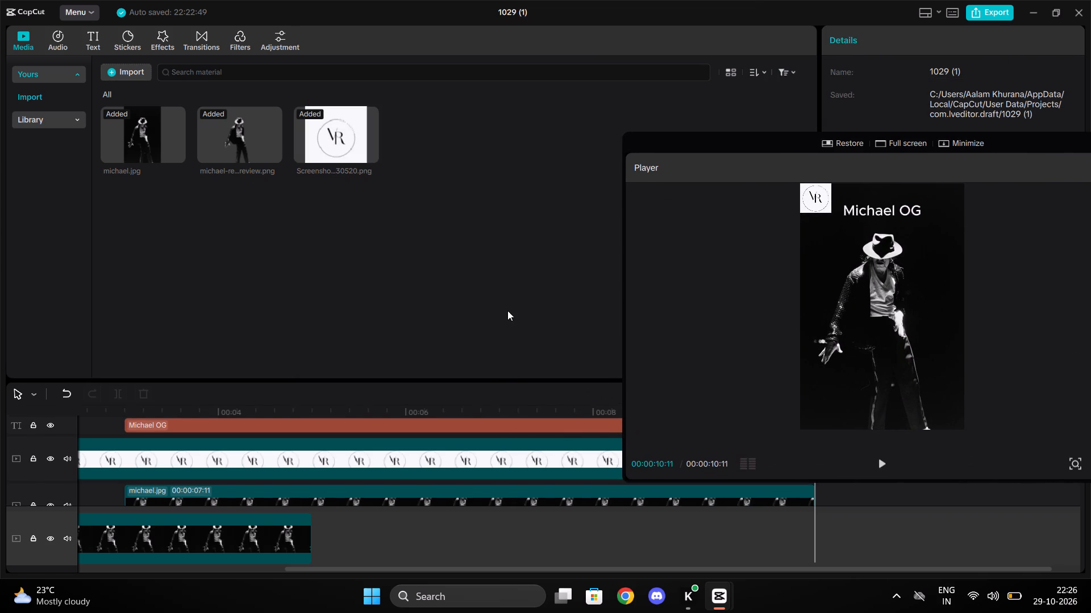
{"action": "left_click_drag", "start_coordinate": [507, 310], "coordinate": [497, 145]}
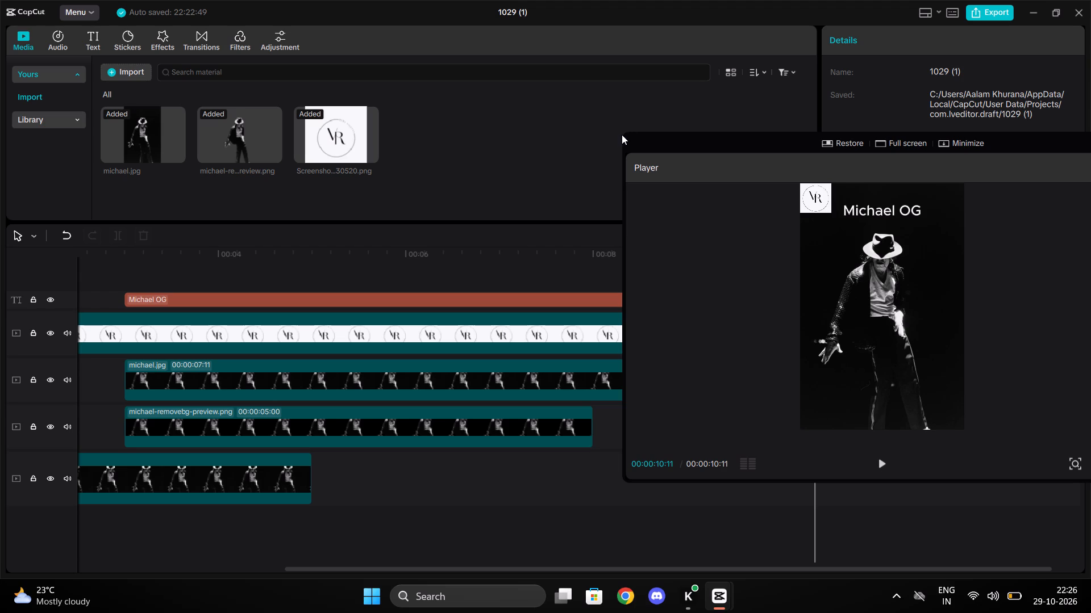
Resize the floating player window to the full height of the screen, beginning at about mid-screen width.
{"action": "left_click_drag", "start_coordinate": [622, 133], "coordinate": [513, 93]}
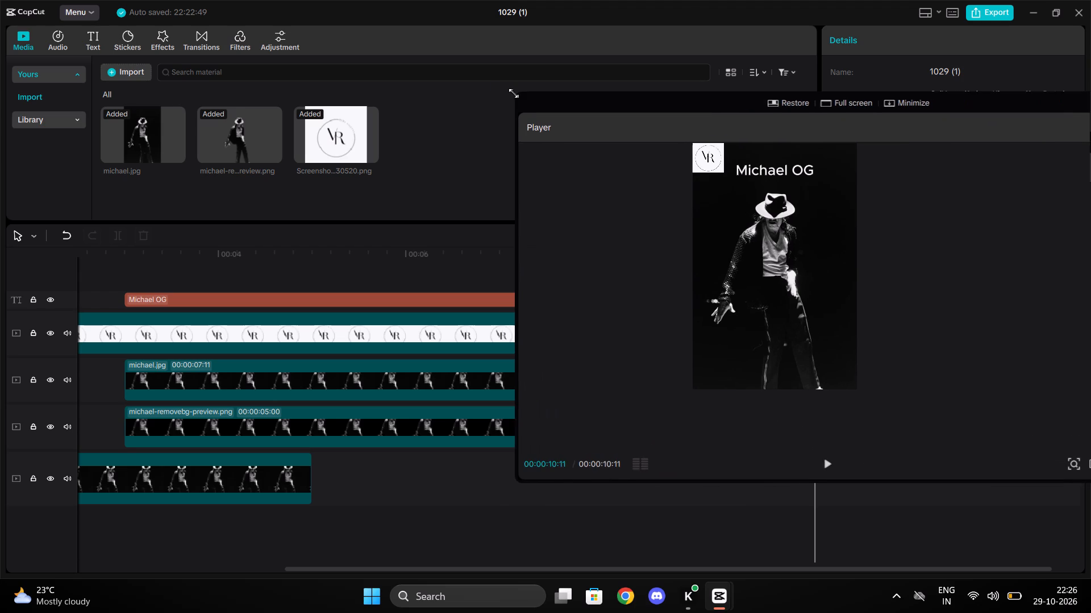
{"action": "left_click_drag", "start_coordinate": [513, 93], "coordinate": [420, 0]}
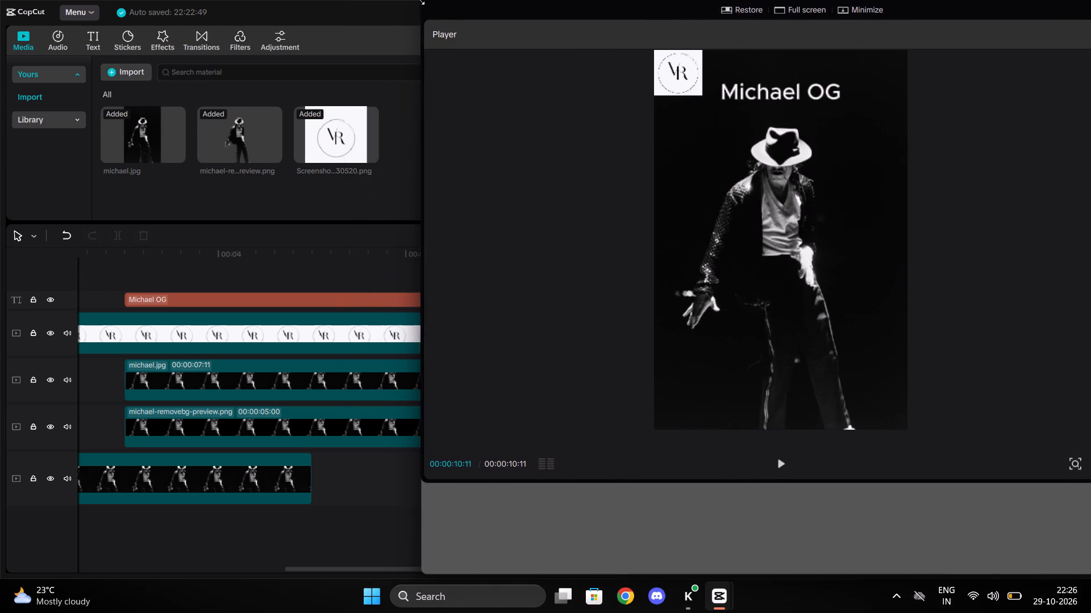
{"action": "left_click_drag", "start_coordinate": [420, 0], "coordinate": [536, 0]}
{"action": "key", "text": "comma"}
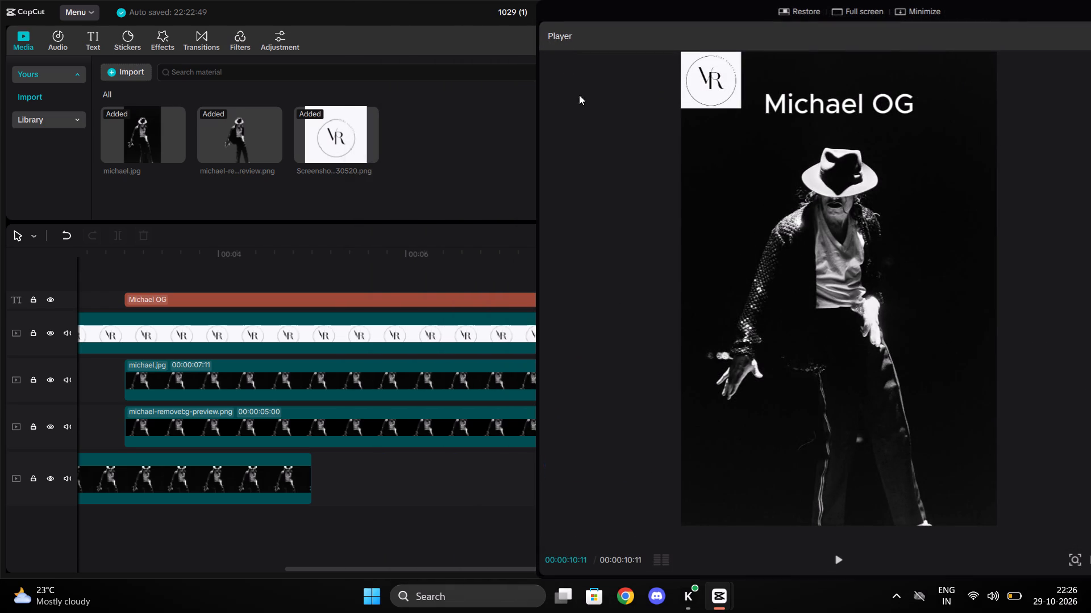
Play the video from the beginning in the enlarged floating player.
{"action": "left_click", "coordinate": [841, 556]}
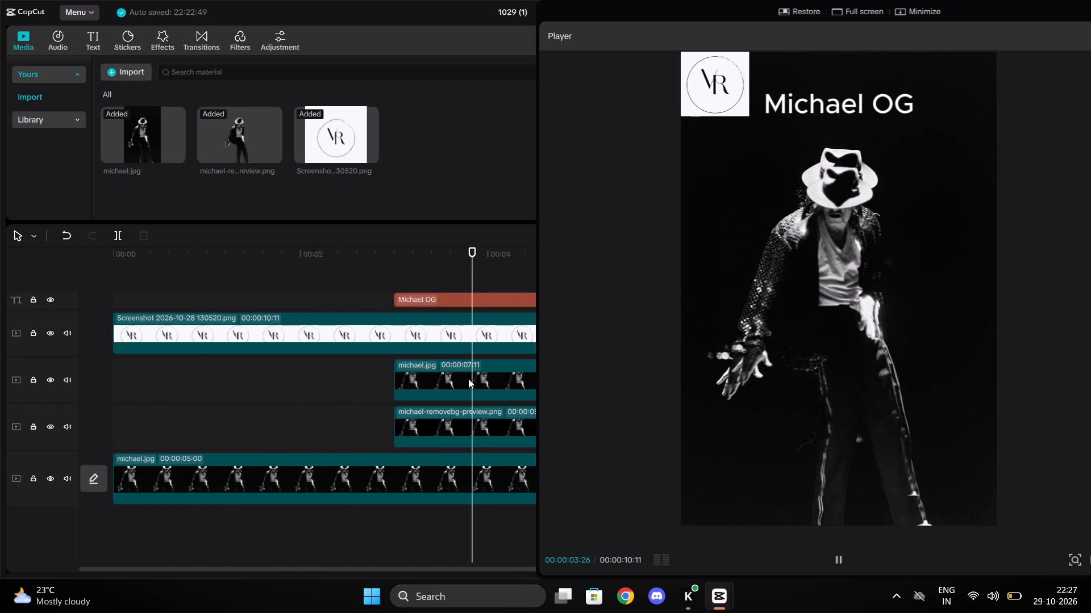
Play the video through to its end and replay the opening second of the logo animation, pausing there.
{"action": "scroll", "coordinate": [461, 380], "scroll_direction": "left", "scroll_amount": 12}
{"action": "scroll", "coordinate": [461, 380], "scroll_direction": "right", "scroll_amount": 12}
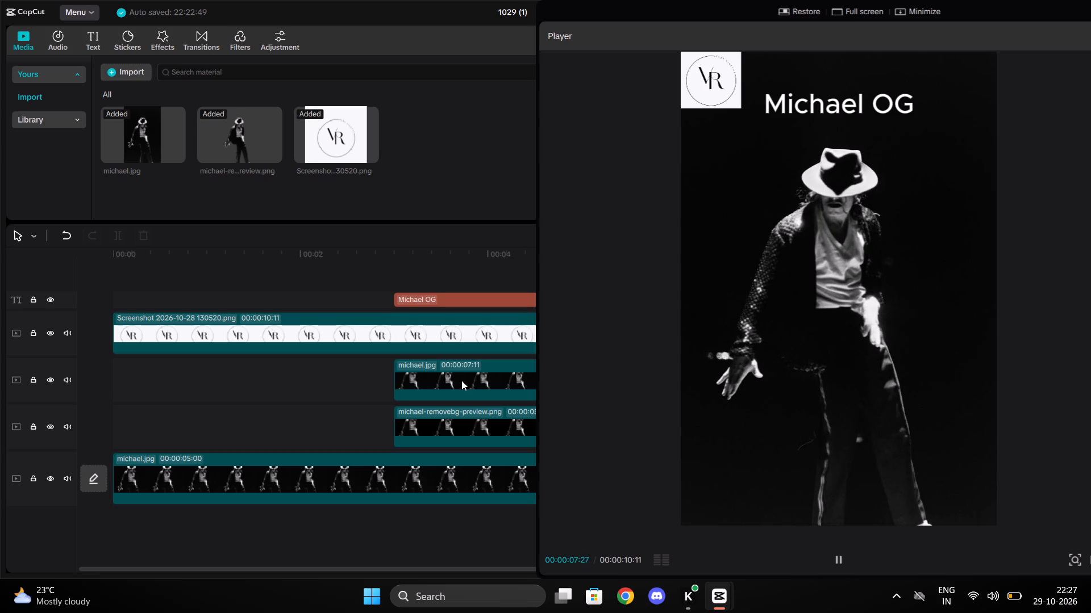
{"action": "left_click", "coordinate": [841, 556]}
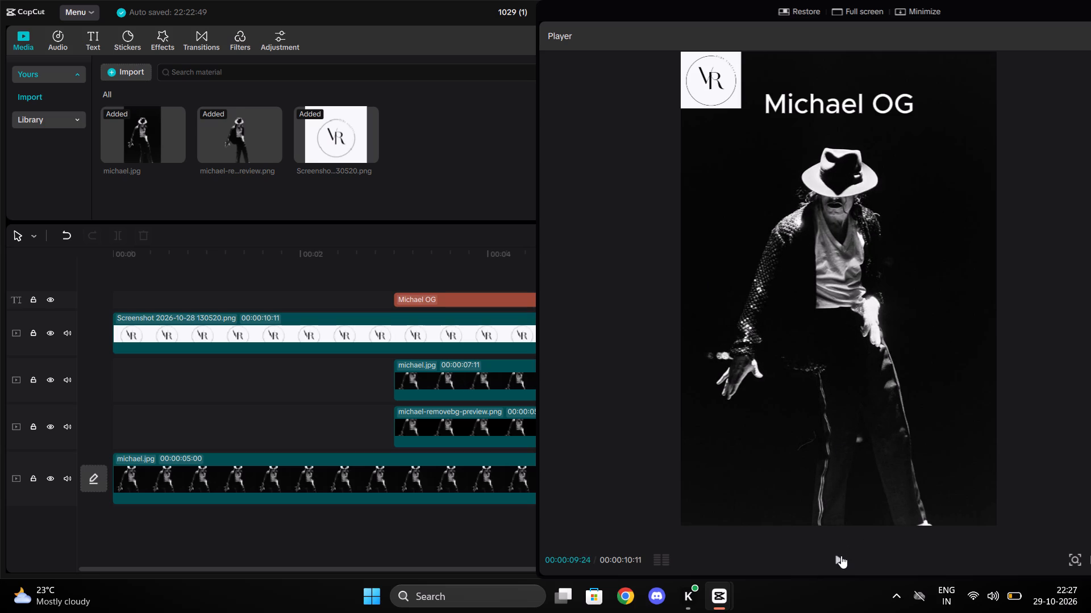
{"action": "left_click", "coordinate": [841, 556]}
{"action": "left_click", "coordinate": [841, 556]}
{"action": "left_click", "coordinate": [843, 559]}
{"action": "left_click", "coordinate": [843, 559]}
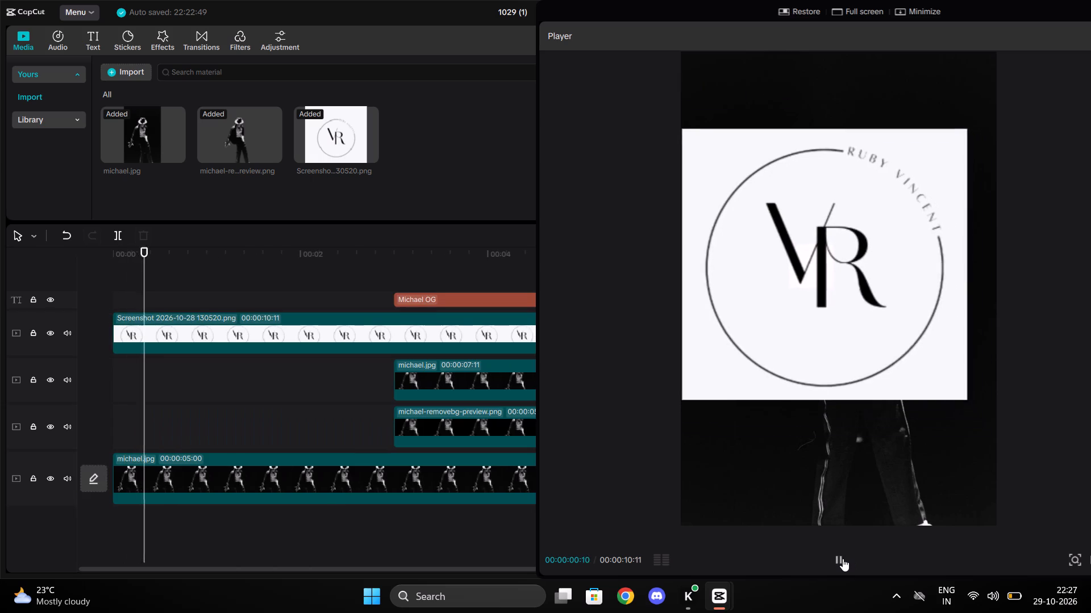
{"action": "left_click", "coordinate": [843, 559]}
{"action": "left_click", "coordinate": [843, 559]}
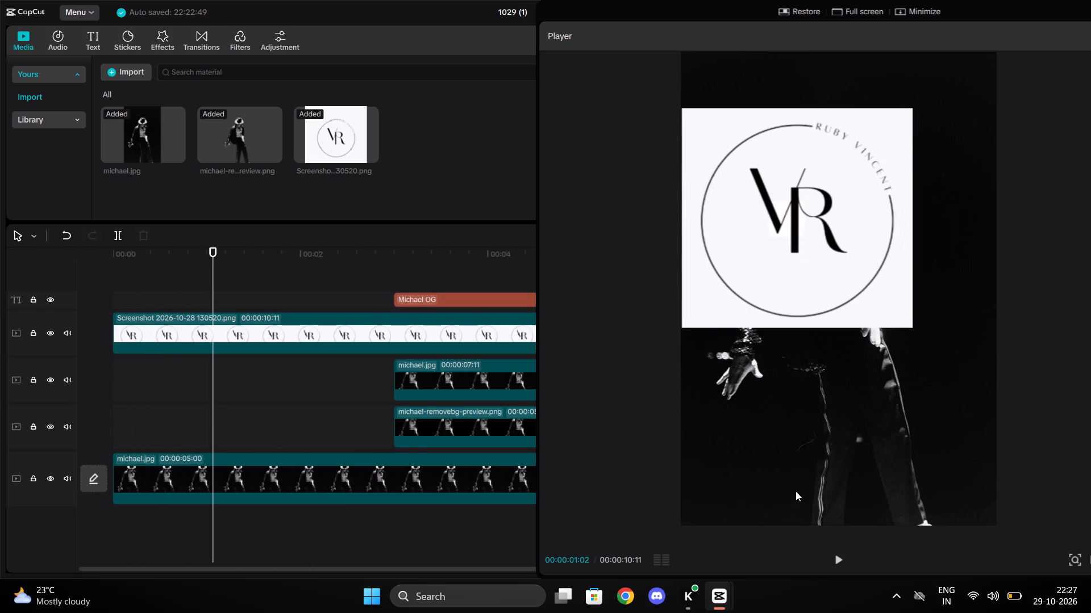
Scrub from the first frame to about two seconds and back to examine how the VR logo shrinks.
{"action": "left_click_drag", "start_coordinate": [201, 408], "coordinate": [141, 419]}
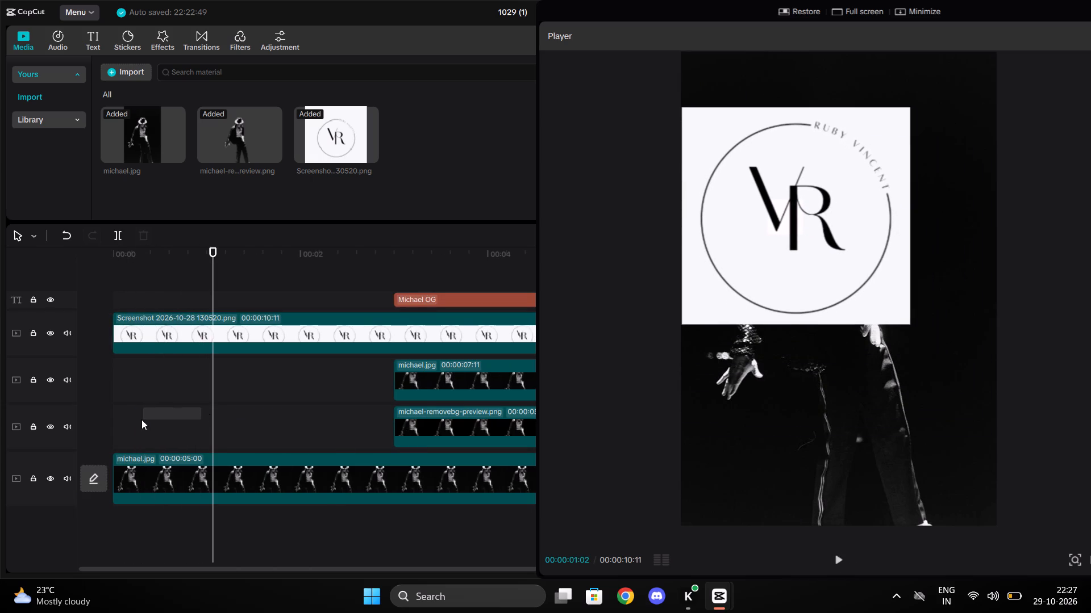
{"action": "left_click_drag", "start_coordinate": [141, 419], "coordinate": [141, 419]}
{"action": "double_click", "coordinate": [141, 419]}
{"action": "left_click_drag", "start_coordinate": [141, 419], "coordinate": [91, 412]}
{"action": "key", "text": "comma"}
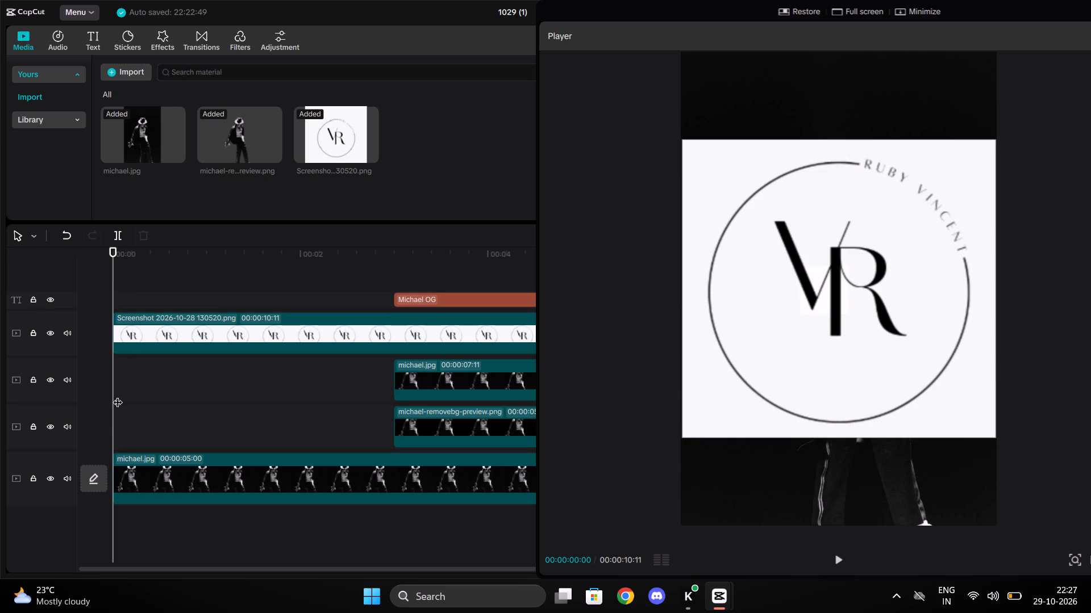
{"action": "scroll", "coordinate": [118, 395], "scroll_direction": "left", "scroll_amount": 3}
{"action": "left_click_drag", "start_coordinate": [116, 386], "coordinate": [349, 385]}
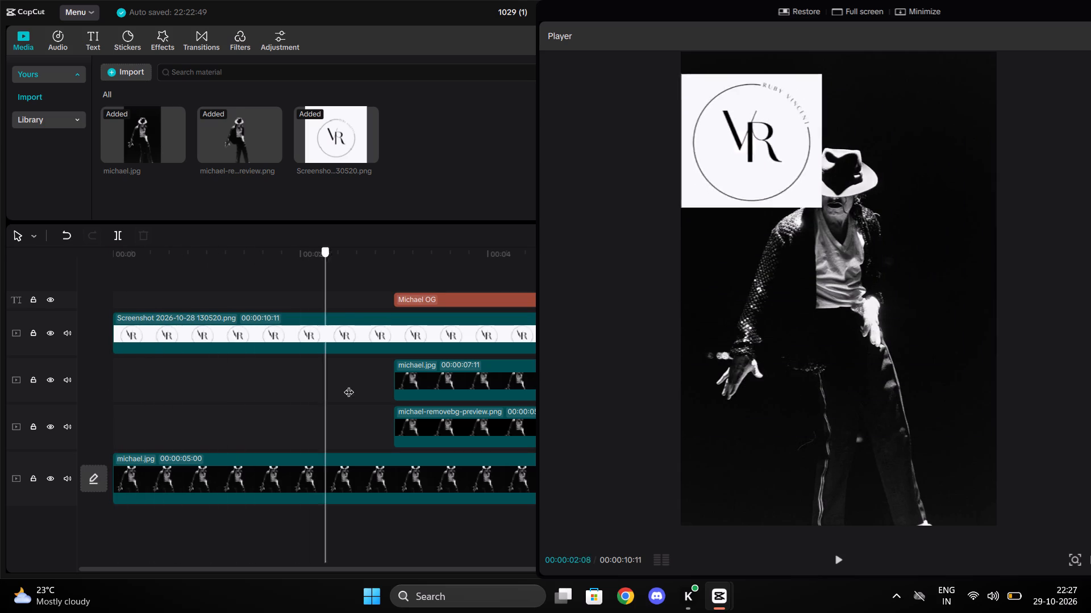
{"action": "left_click_drag", "start_coordinate": [349, 385], "coordinate": [68, 409]}
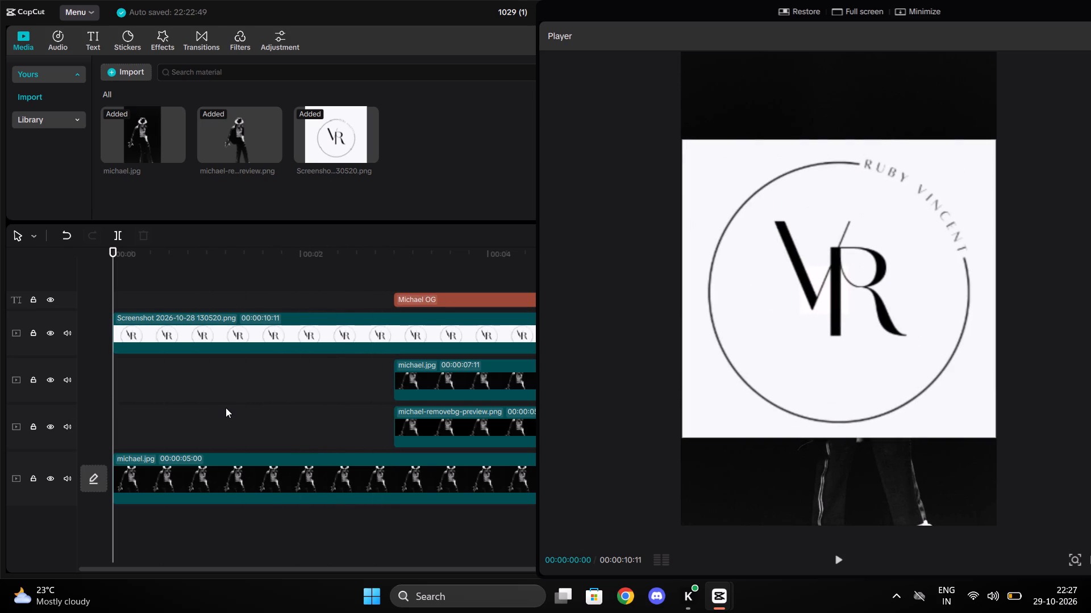
Scrub from the start through the Michael OG title's entrance to about 7 seconds and back, with every clip's full length in view.
{"action": "scroll", "coordinate": [226, 408], "scroll_direction": "down", "scroll_amount": 14, "text": "ctrl"}
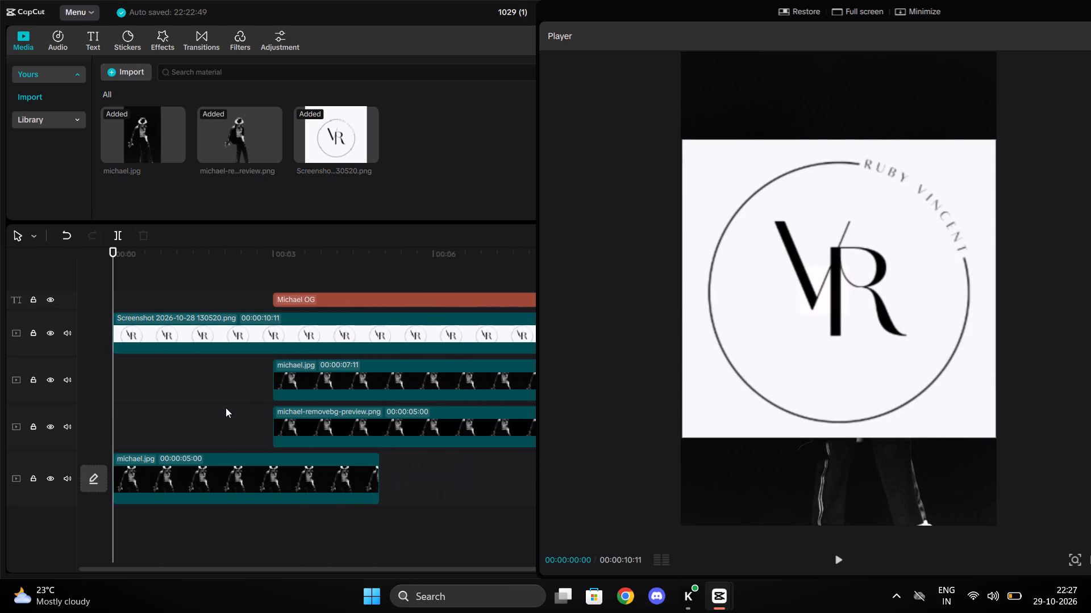
{"action": "scroll", "coordinate": [226, 408], "scroll_direction": "down", "scroll_amount": 17, "text": "ctrl"}
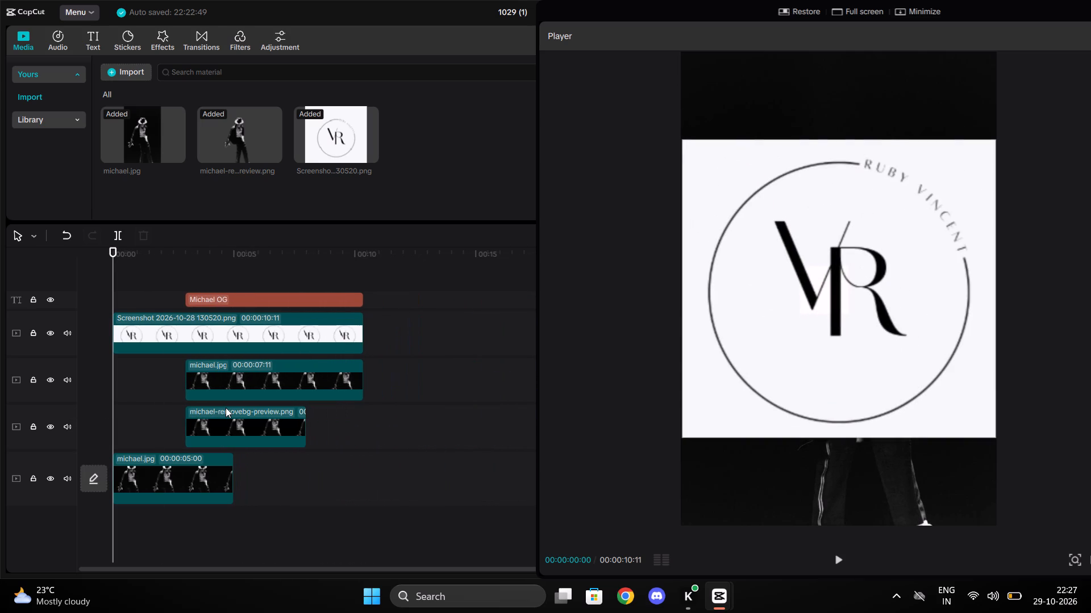
{"action": "scroll", "coordinate": [226, 408], "scroll_direction": "down", "scroll_amount": 4, "text": "ctrl"}
{"action": "scroll", "coordinate": [226, 408], "scroll_direction": "up", "scroll_amount": 8, "text": "ctrl"}
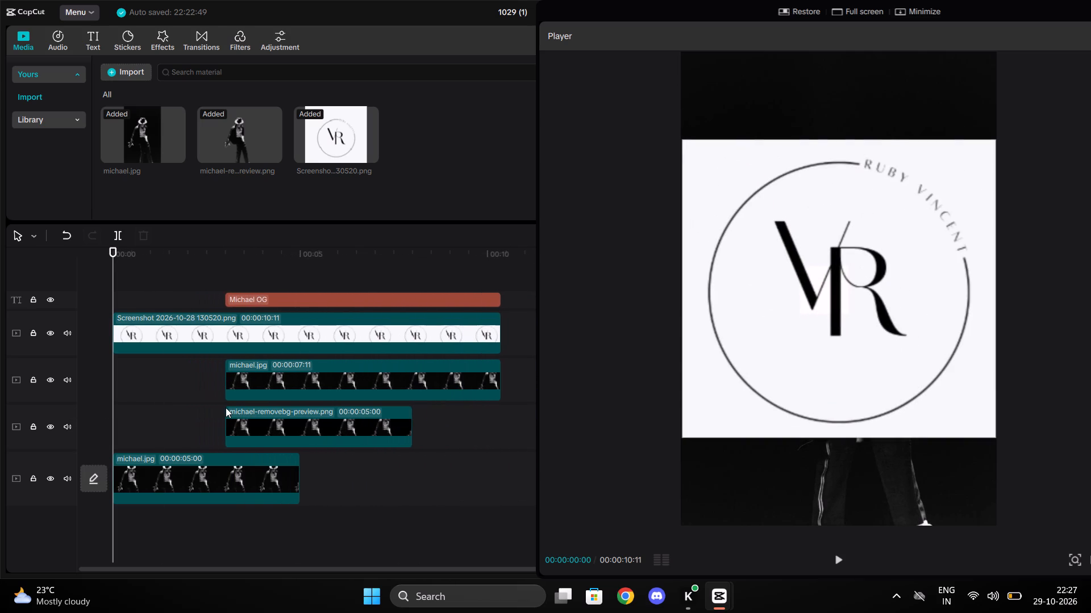
{"action": "left_click", "coordinate": [143, 278]}
{"action": "left_click_drag", "start_coordinate": [143, 278], "coordinate": [283, 298]}
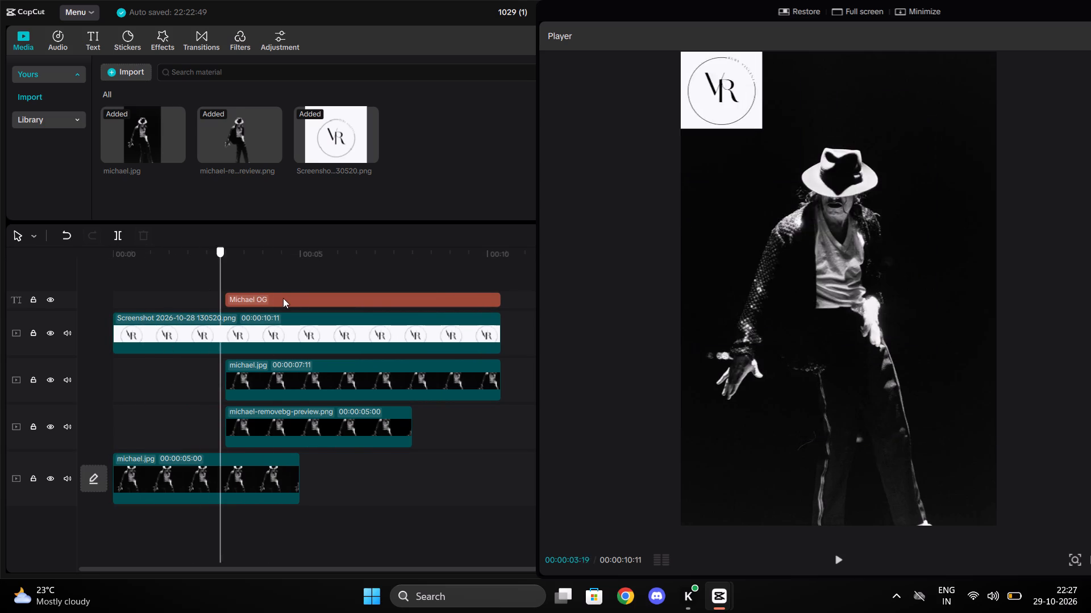
{"action": "left_click_drag", "start_coordinate": [283, 298], "coordinate": [307, 279]}
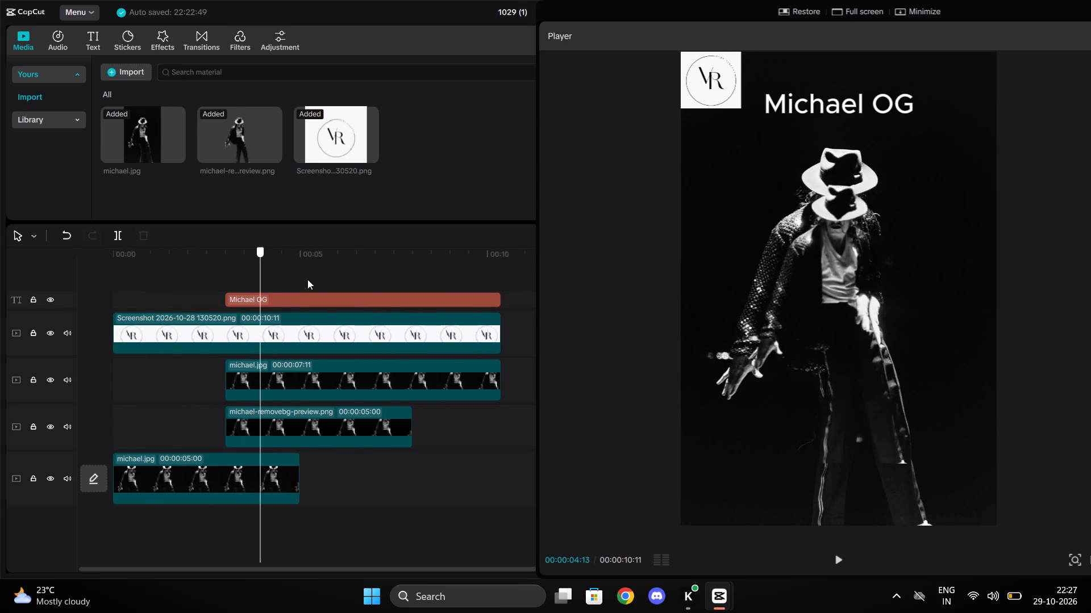
{"action": "left_click_drag", "start_coordinate": [307, 279], "coordinate": [404, 288]}
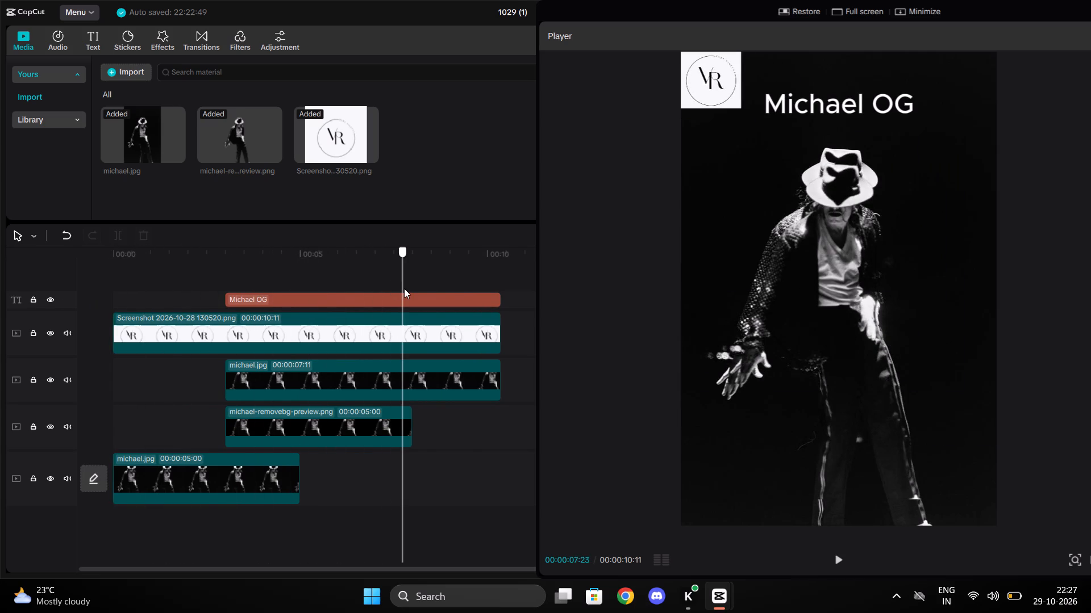
{"action": "left_click_drag", "start_coordinate": [404, 288], "coordinate": [47, 335]}
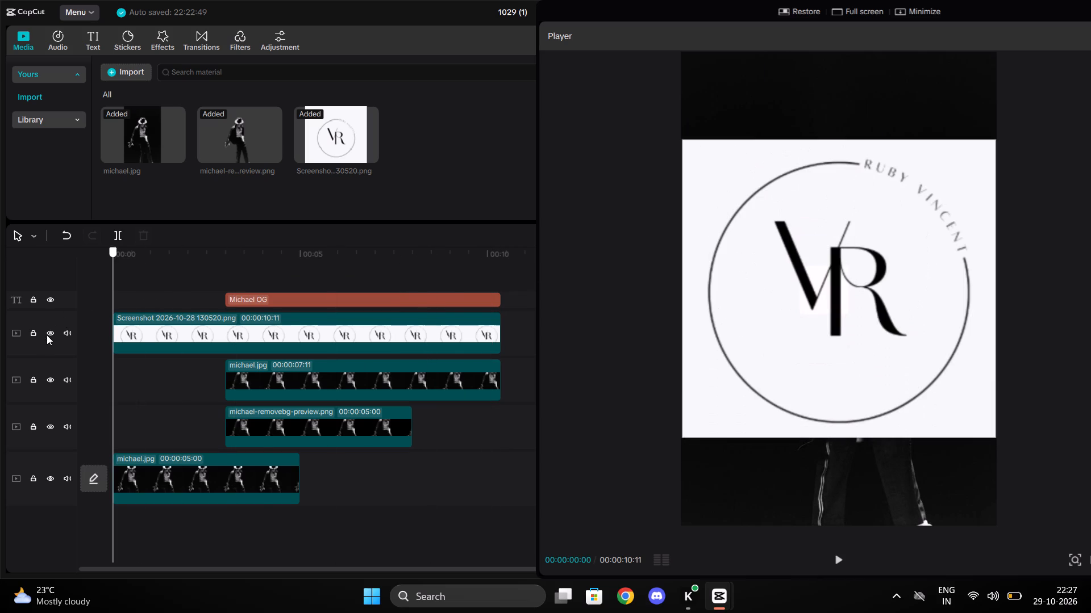
{"action": "left_click_drag", "start_coordinate": [47, 335], "coordinate": [39, 345]}
Scrub the whole video forward and back, examining the VR logo's shrinking closely in the opening second.
{"action": "left_click", "coordinate": [189, 276]}
{"action": "left_click_drag", "start_coordinate": [189, 276], "coordinate": [387, 302]}
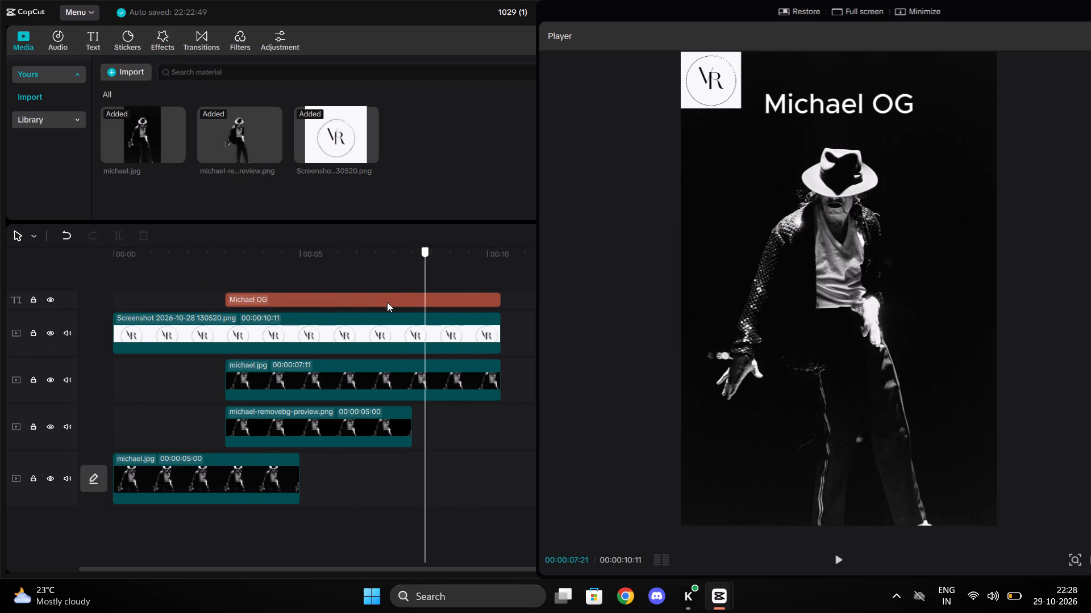
{"action": "left_click_drag", "start_coordinate": [387, 302], "coordinate": [107, 342]}
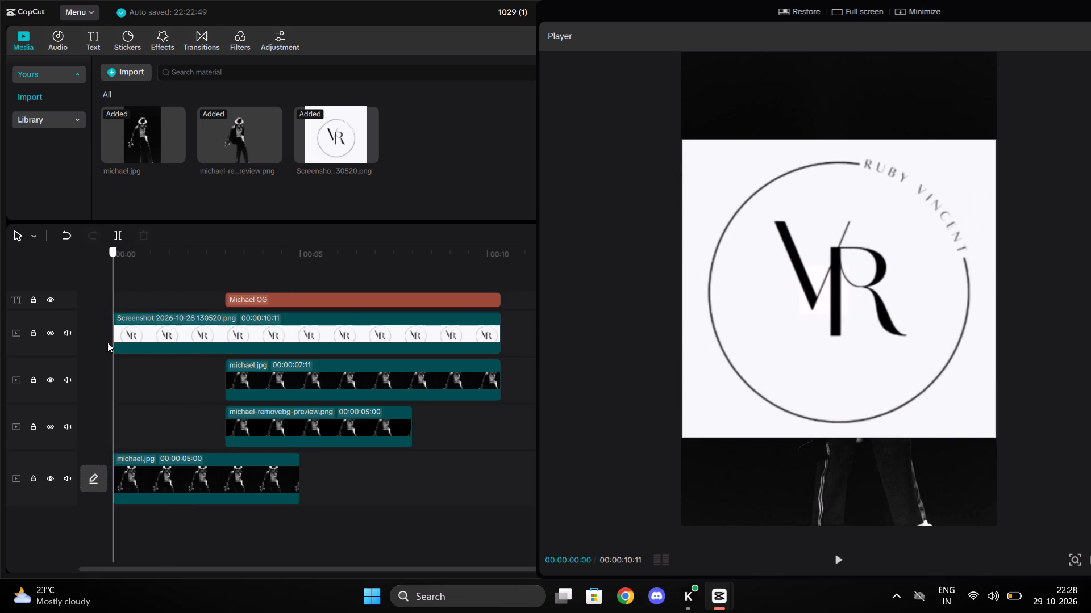
{"action": "left_click_drag", "start_coordinate": [107, 342], "coordinate": [489, 282]}
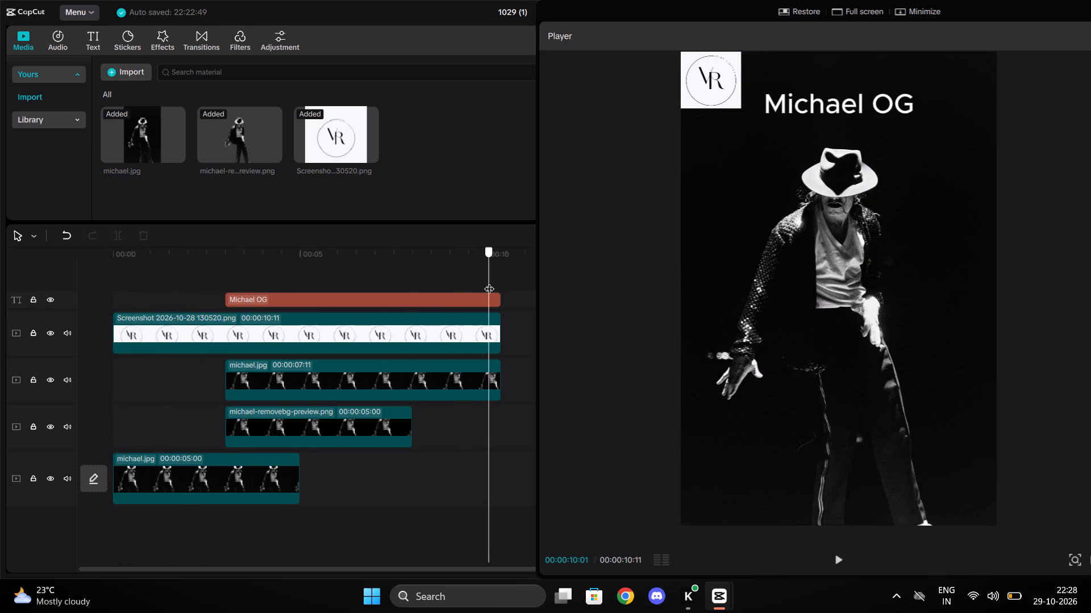
{"action": "left_click_drag", "start_coordinate": [489, 282], "coordinate": [273, 261]}
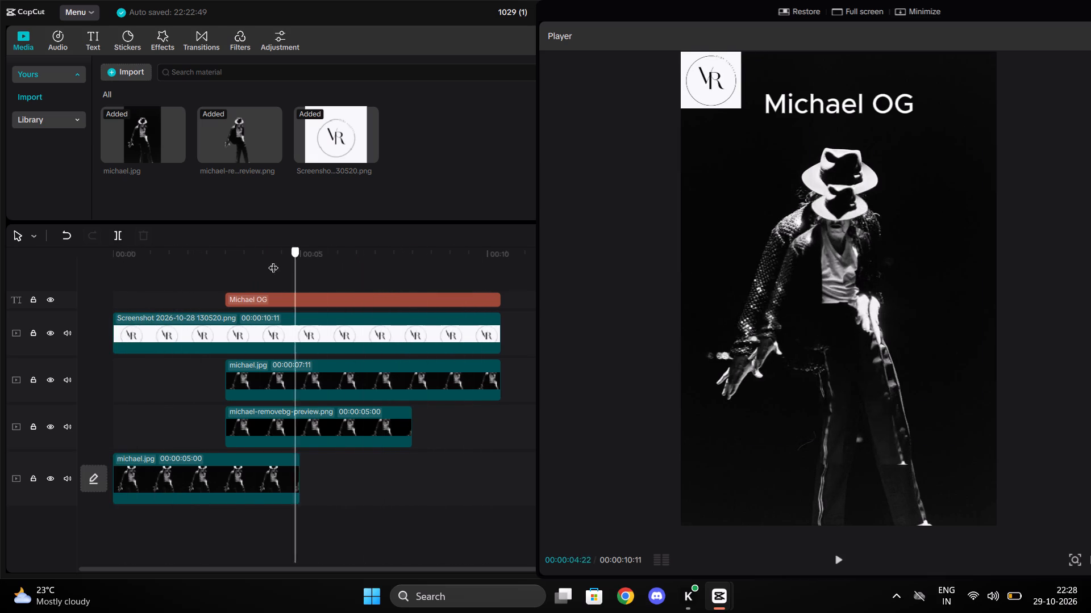
{"action": "left_click_drag", "start_coordinate": [273, 261], "coordinate": [164, 317]}
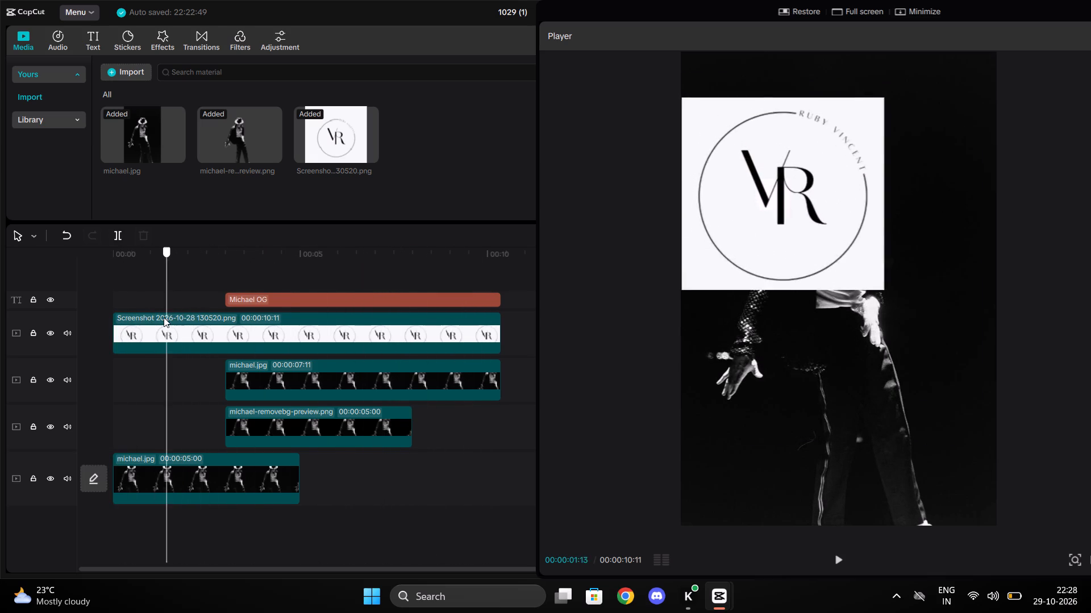
{"action": "left_click_drag", "start_coordinate": [164, 317], "coordinate": [124, 384]}
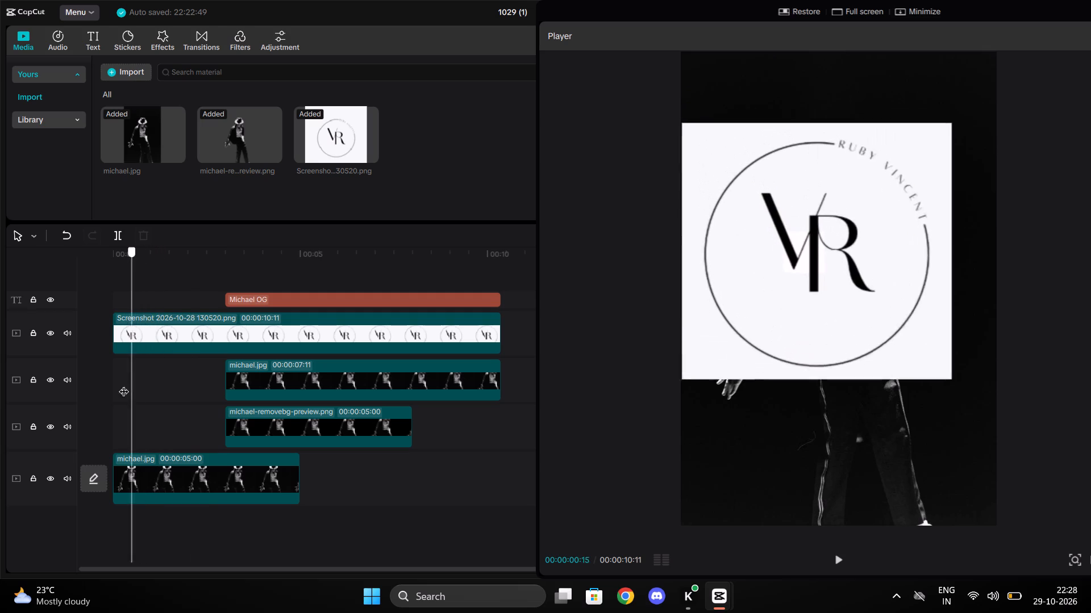
{"action": "left_click_drag", "start_coordinate": [124, 384], "coordinate": [144, 384]}
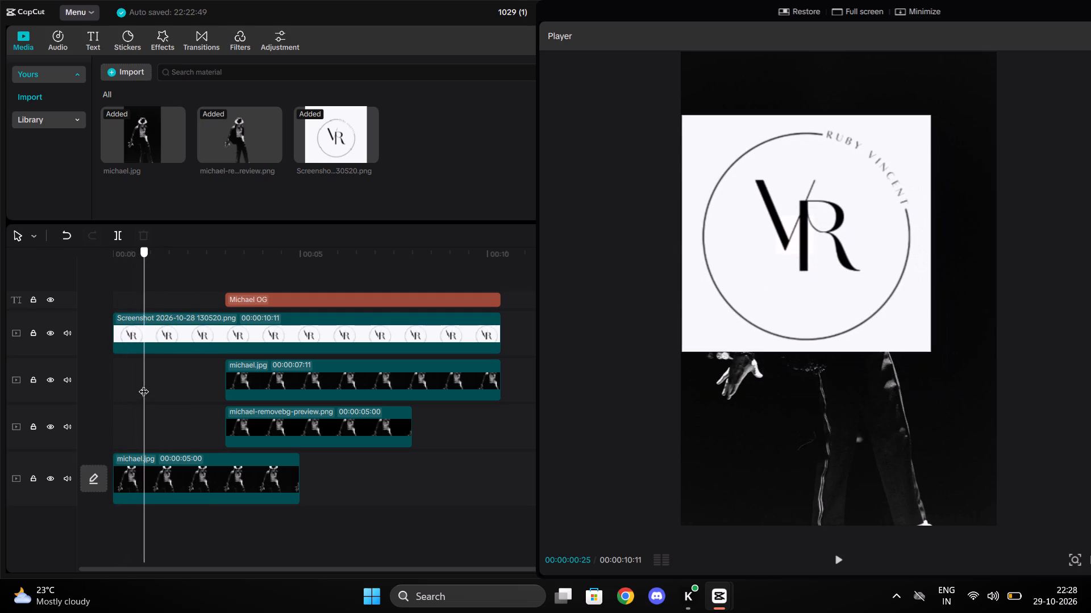
{"action": "left_click_drag", "start_coordinate": [144, 384], "coordinate": [148, 368]}
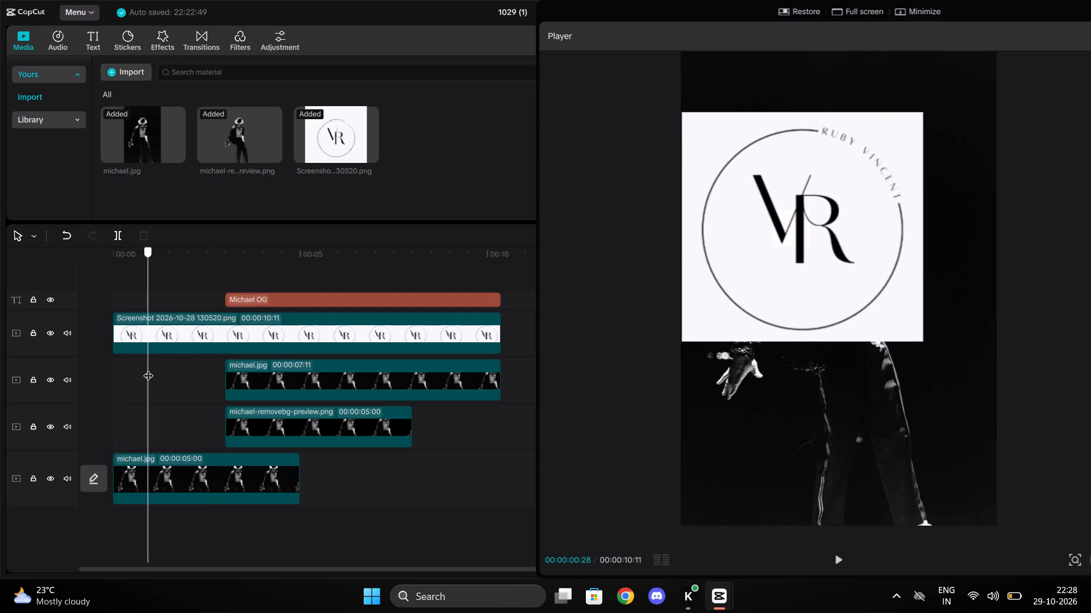
Scrub repeatedly across the video, examining the entrance of the title and the overlaid Michael clips at about 3 to 5 seconds, finishing at the end.
{"action": "left_click_drag", "start_coordinate": [148, 368], "coordinate": [431, 321]}
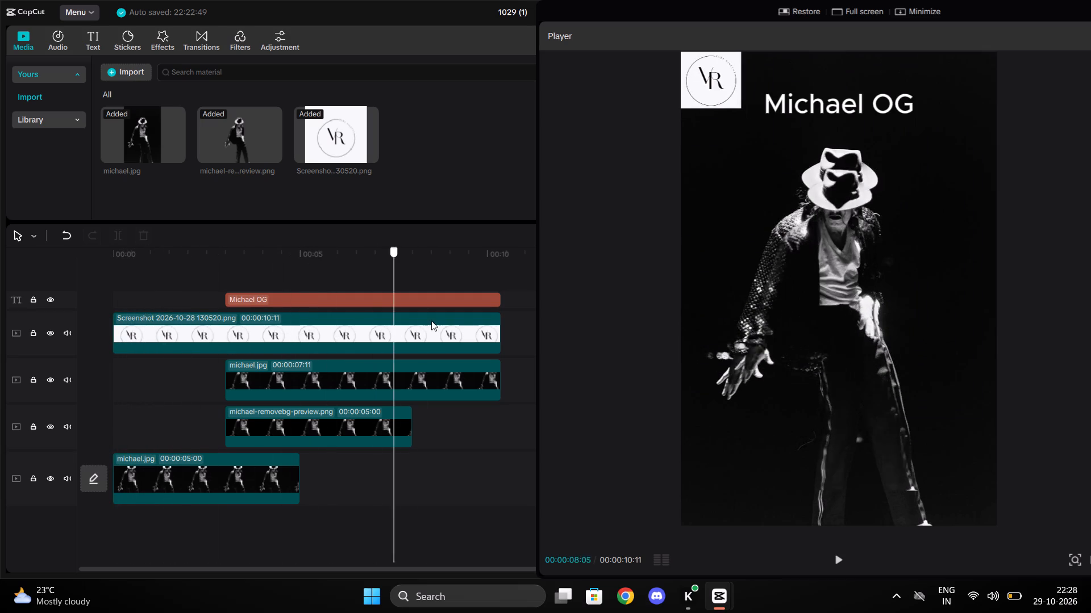
{"action": "left_click_drag", "start_coordinate": [431, 321], "coordinate": [231, 368]}
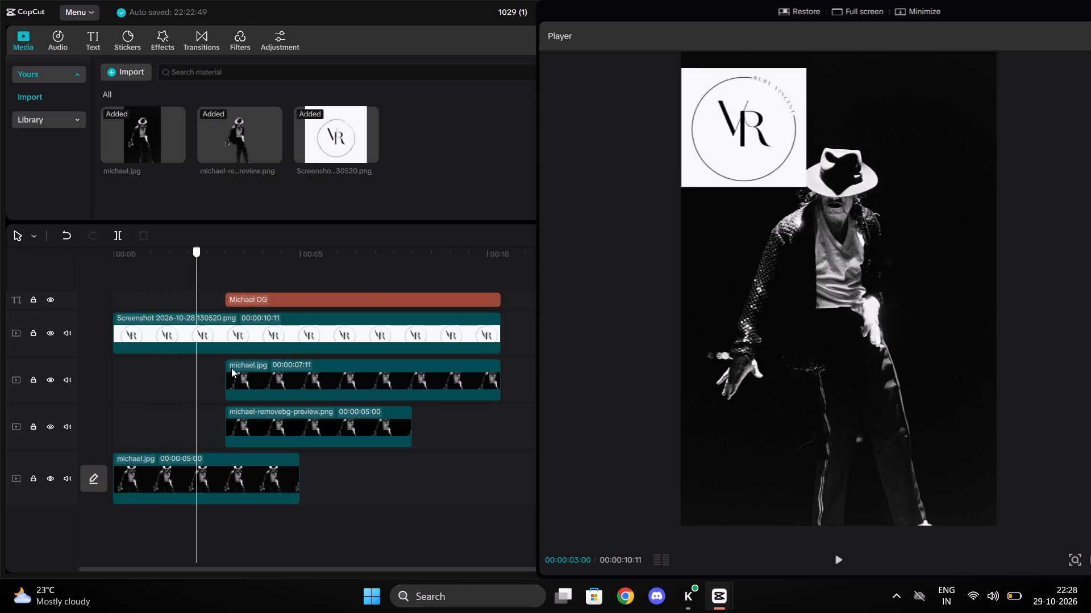
{"action": "left_click_drag", "start_coordinate": [231, 368], "coordinate": [280, 364]}
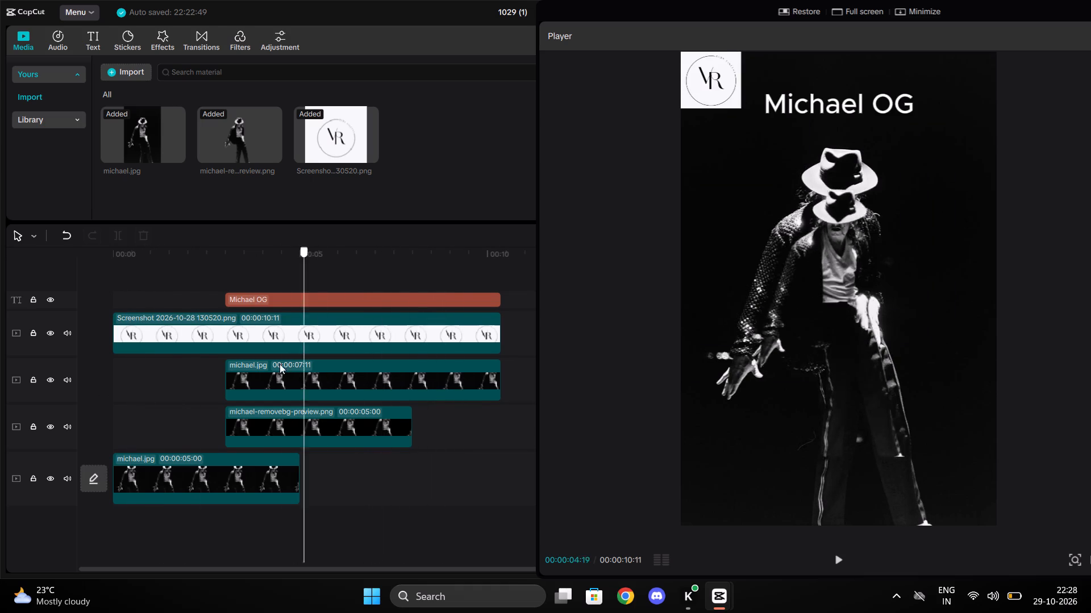
{"action": "left_click_drag", "start_coordinate": [280, 364], "coordinate": [259, 365]}
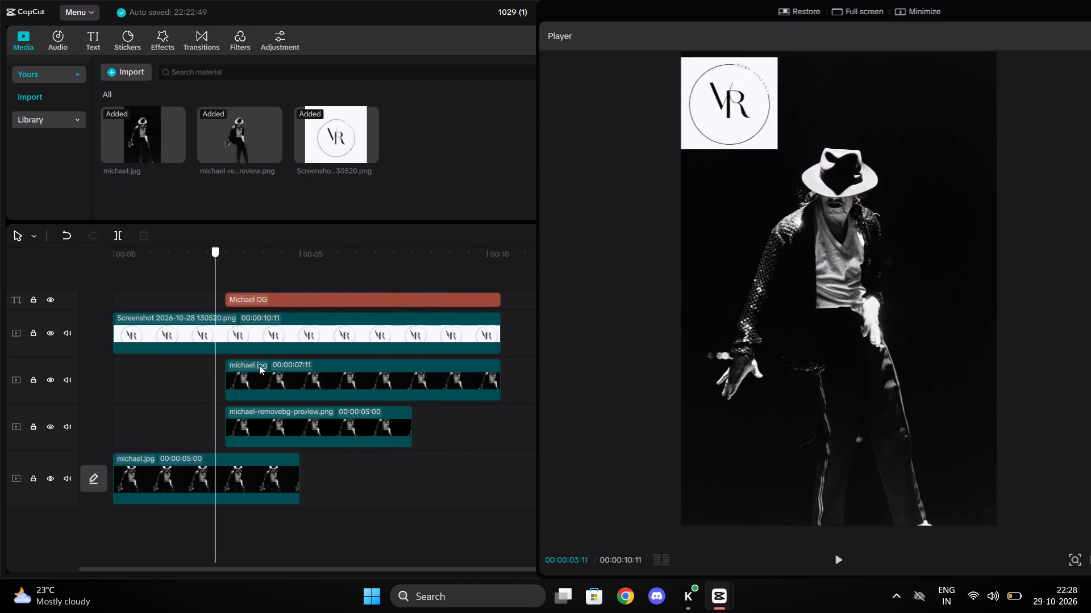
{"action": "left_click_drag", "start_coordinate": [259, 365], "coordinate": [230, 374]}
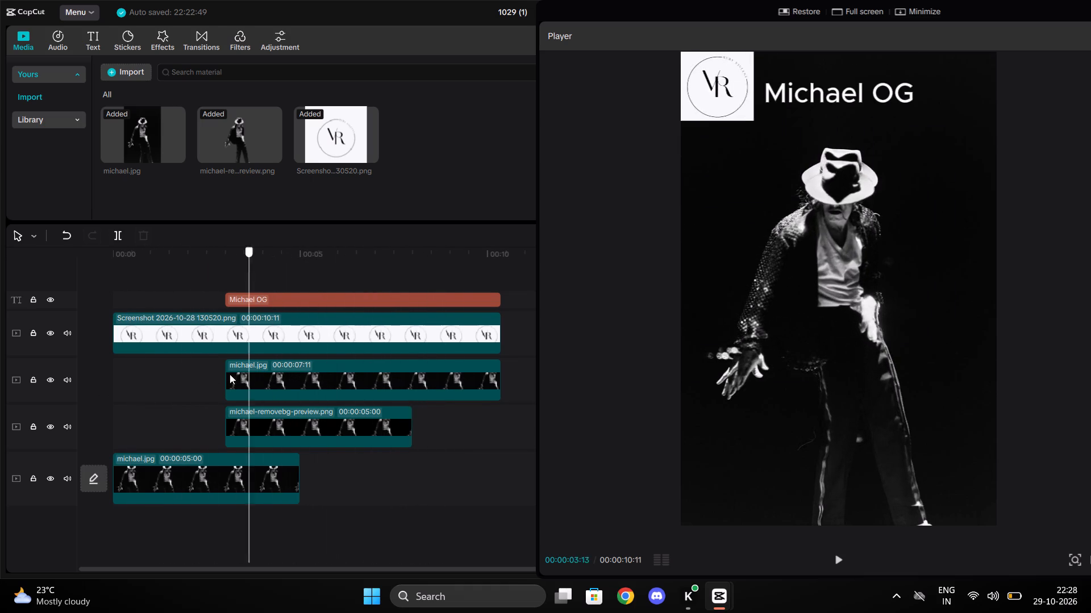
{"action": "left_click_drag", "start_coordinate": [230, 374], "coordinate": [78, 453]}
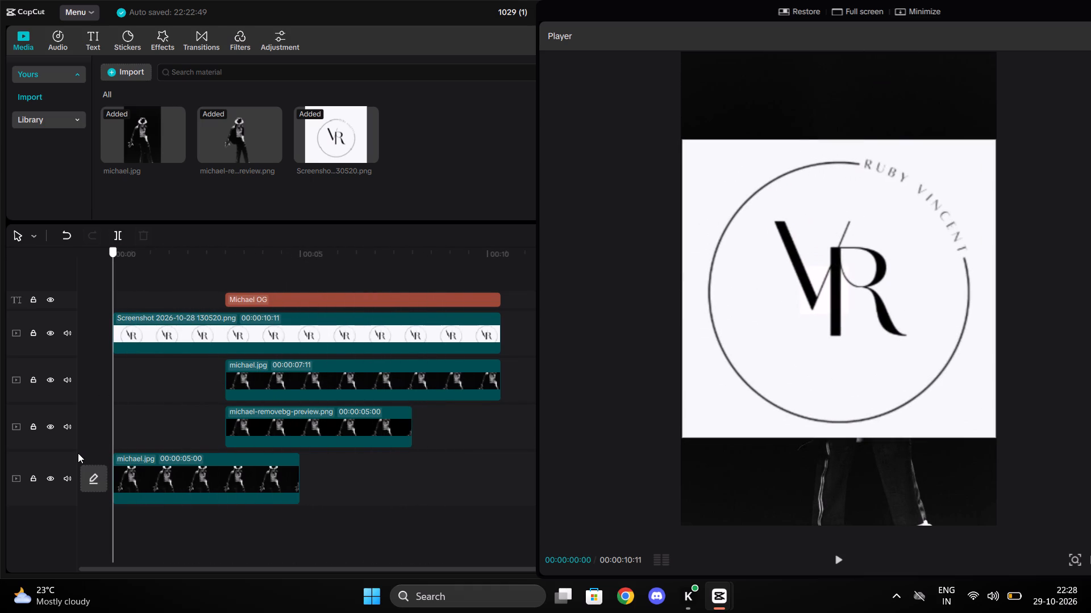
{"action": "left_click_drag", "start_coordinate": [78, 453], "coordinate": [492, 396]}
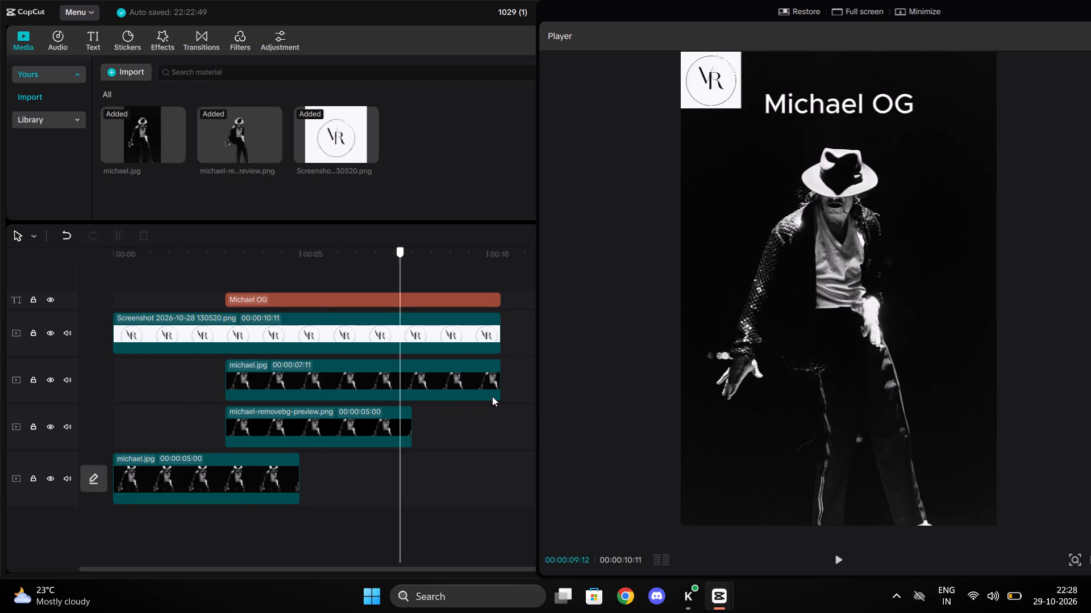
{"action": "left_click_drag", "start_coordinate": [492, 396], "coordinate": [315, 383]}
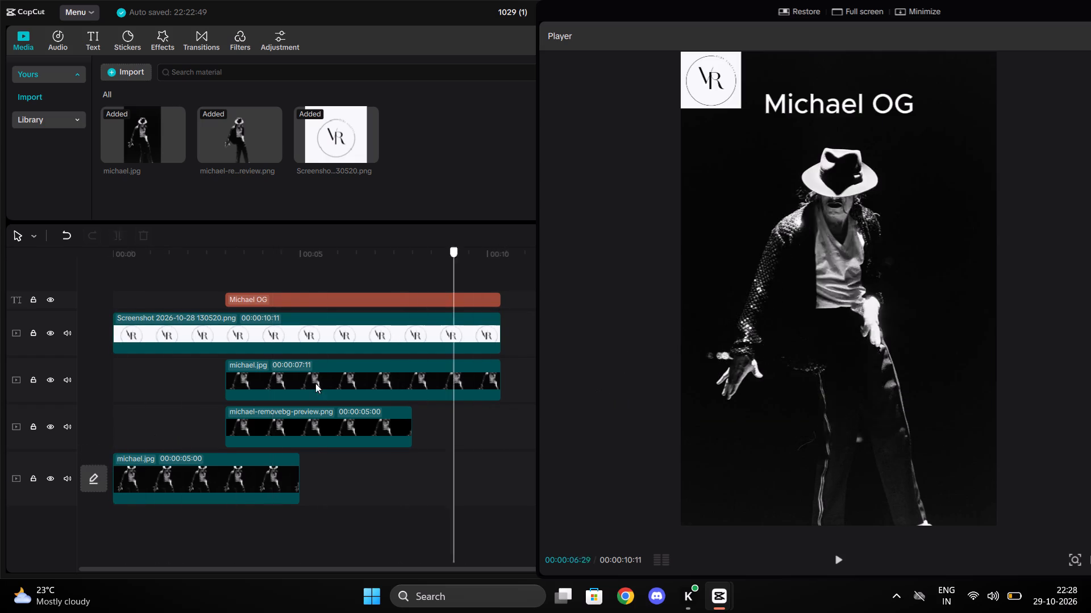
{"action": "left_click_drag", "start_coordinate": [315, 383], "coordinate": [416, 393]}
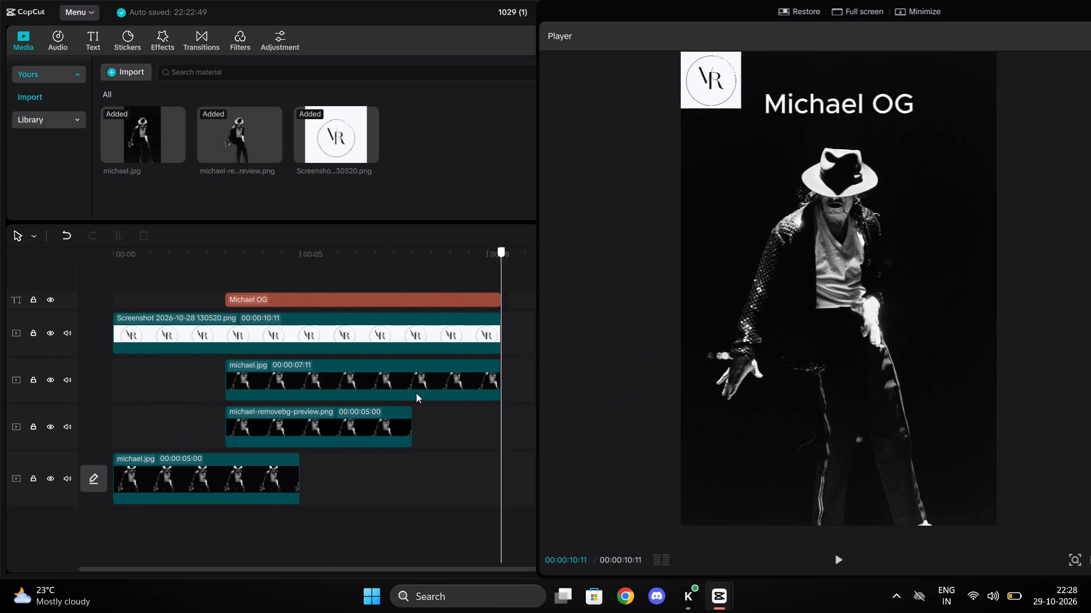
Scrub back from the end to about 4 seconds and forward again, examining the cutout figure over the Michael image.
{"action": "left_click_drag", "start_coordinate": [416, 393], "coordinate": [328, 490]}
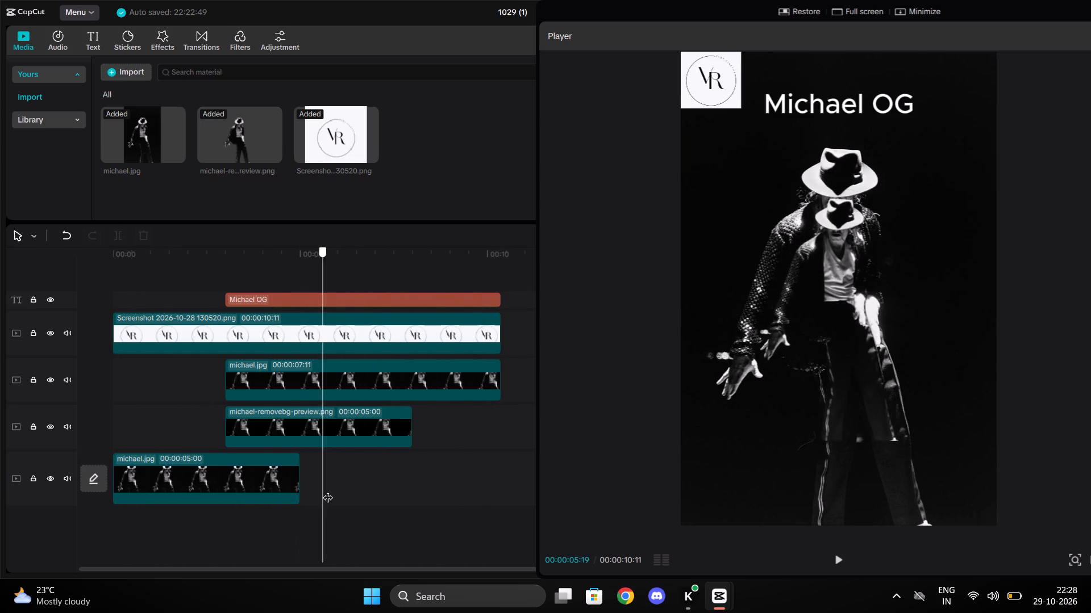
{"action": "left_click_drag", "start_coordinate": [328, 490], "coordinate": [260, 496]}
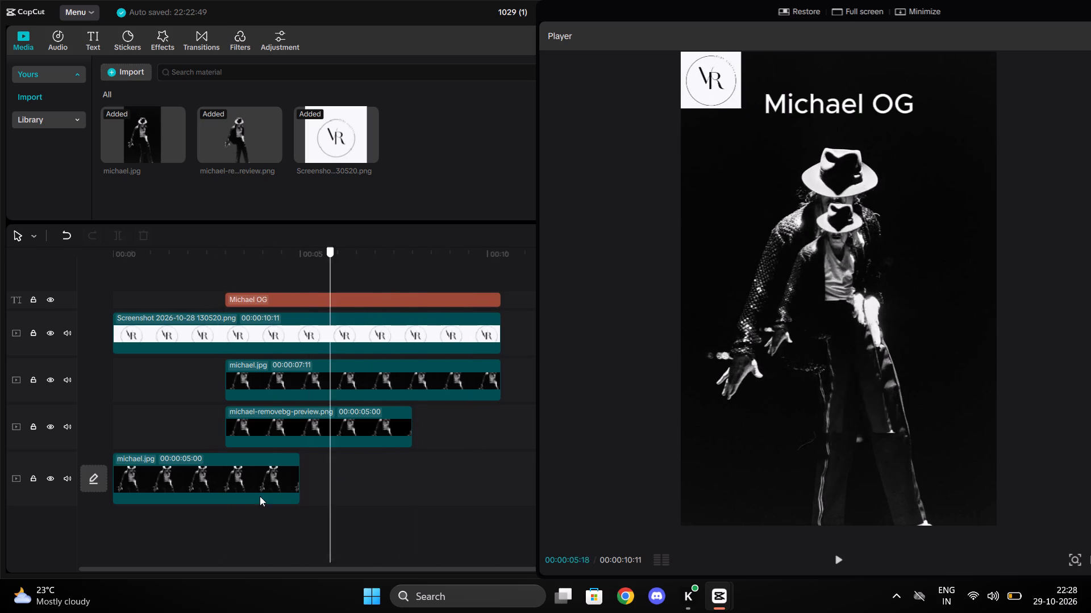
{"action": "left_click_drag", "start_coordinate": [260, 496], "coordinate": [195, 528]}
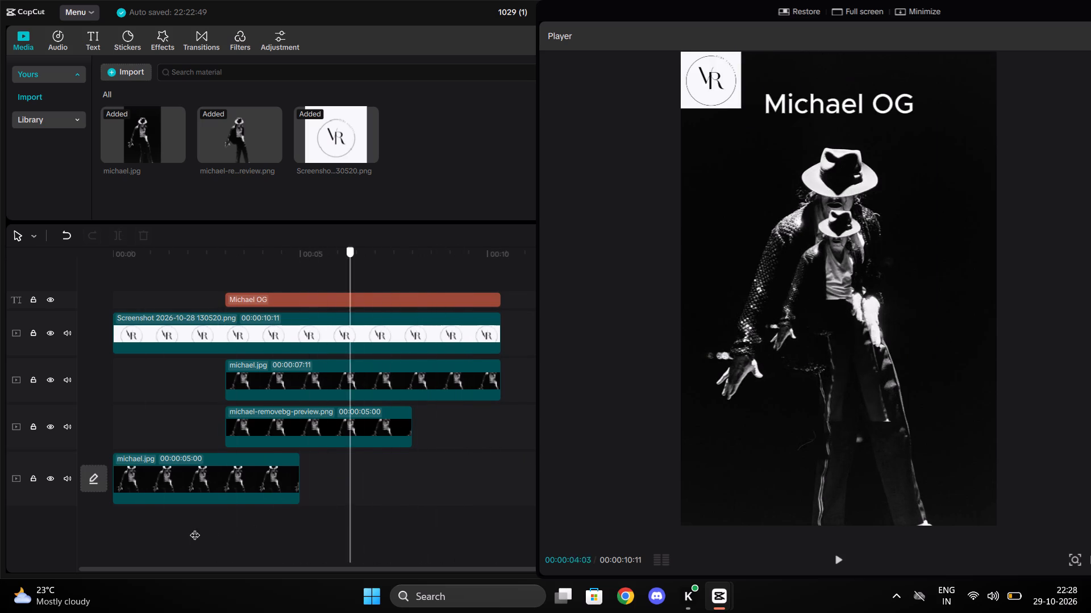
{"action": "left_click_drag", "start_coordinate": [195, 528], "coordinate": [474, 481]}
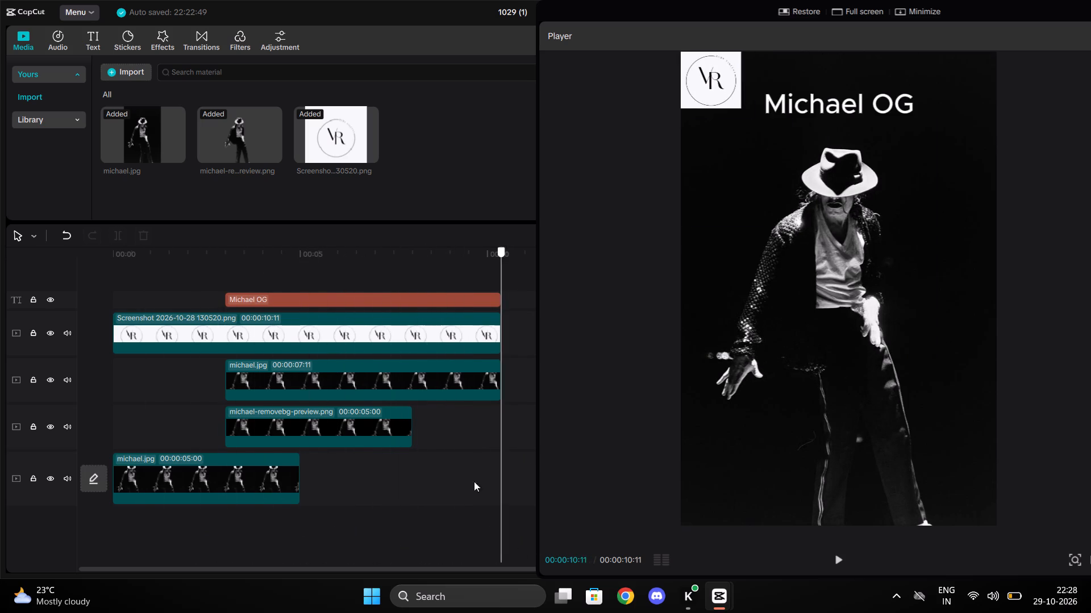
{"action": "left_click_drag", "start_coordinate": [474, 481], "coordinate": [314, 422]}
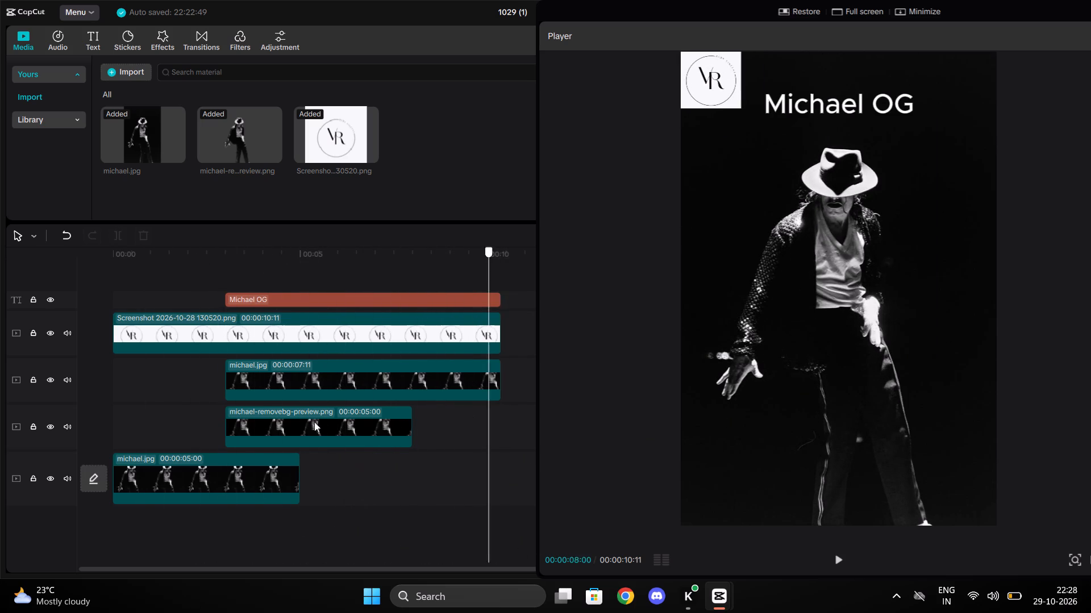
{"action": "left_click_drag", "start_coordinate": [314, 422], "coordinate": [464, 428]}
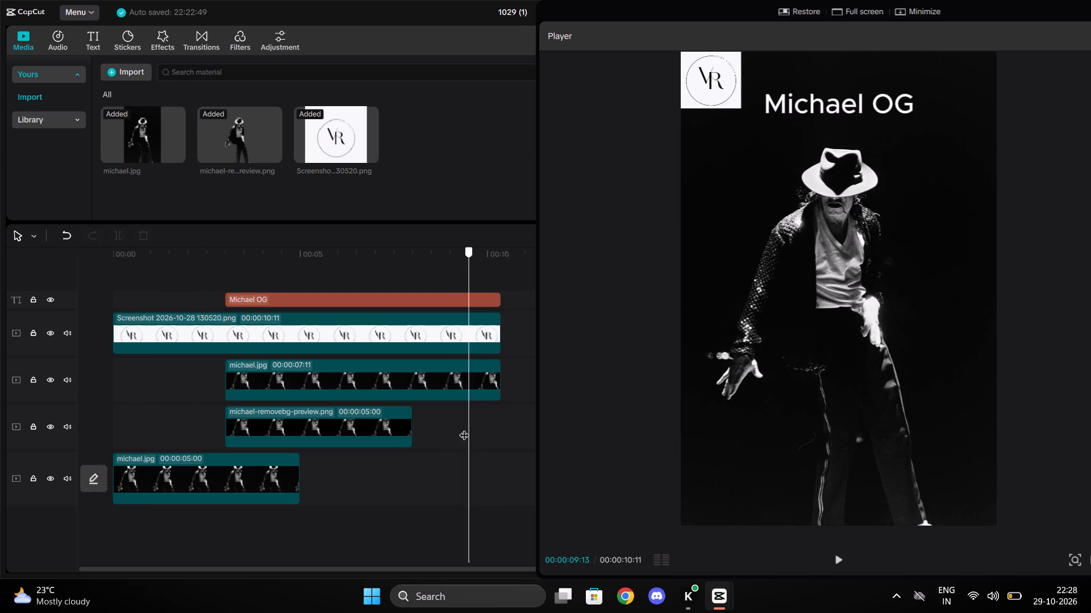
Scrub across the opening two to three seconds and once through to about 9 seconds, examining the VR logo's shrinking, finishing at the first frame.
{"action": "left_click_drag", "start_coordinate": [464, 428], "coordinate": [178, 612]}
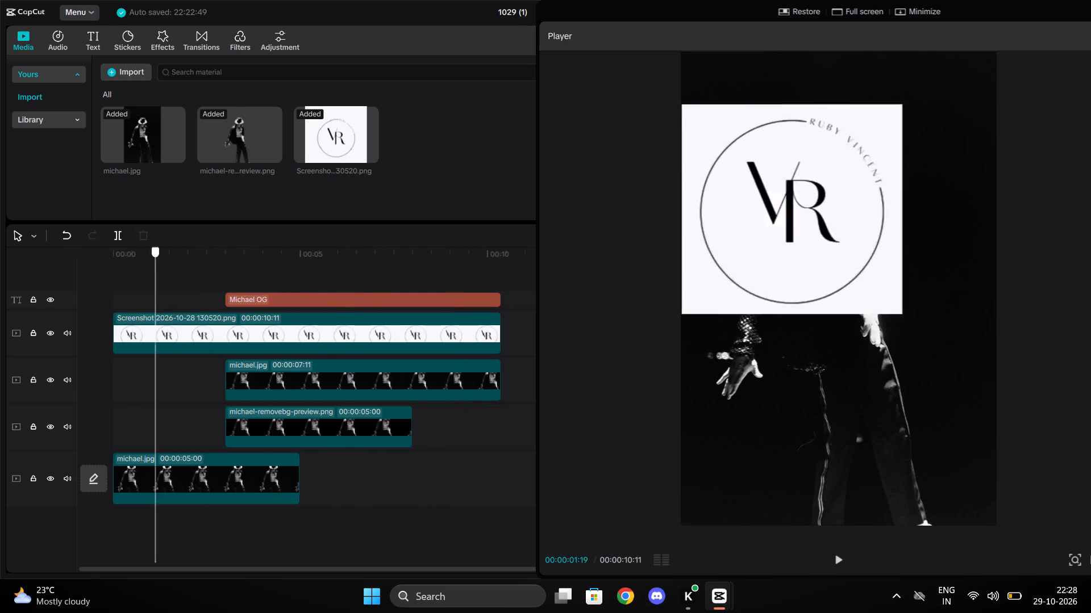
{"action": "left_click_drag", "start_coordinate": [178, 612], "coordinate": [201, 612]}
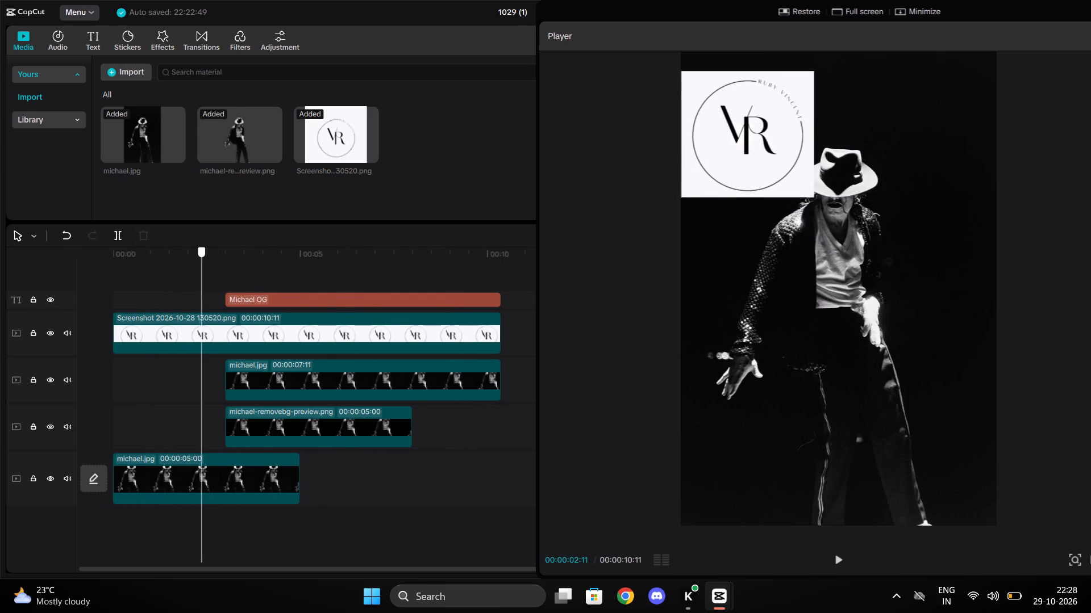
{"action": "left_click_drag", "start_coordinate": [201, 612], "coordinate": [69, 612]}
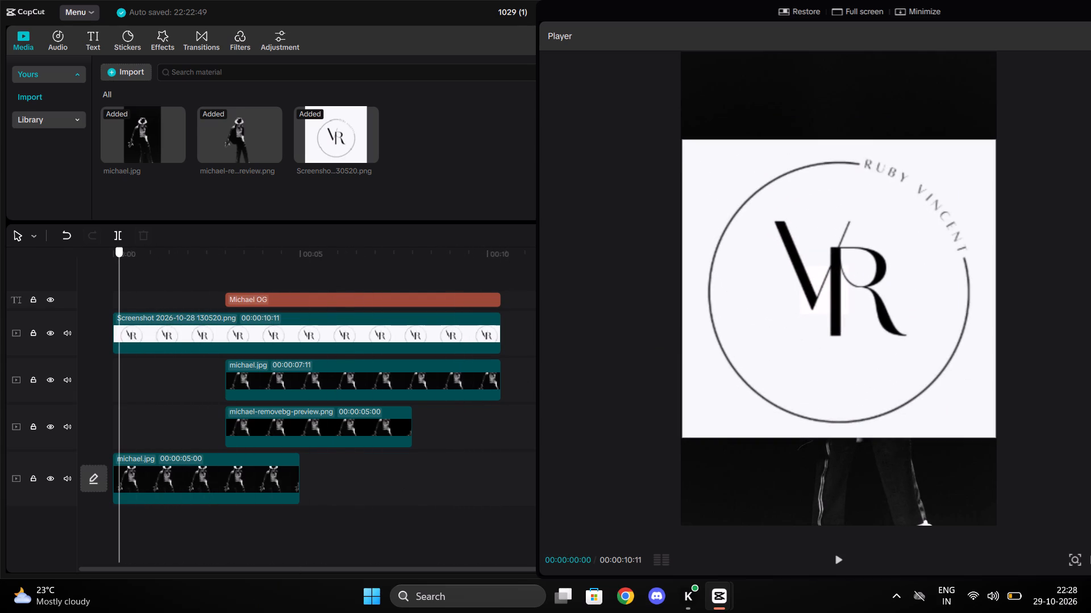
{"action": "left_click_drag", "start_coordinate": [69, 612], "coordinate": [213, 578]}
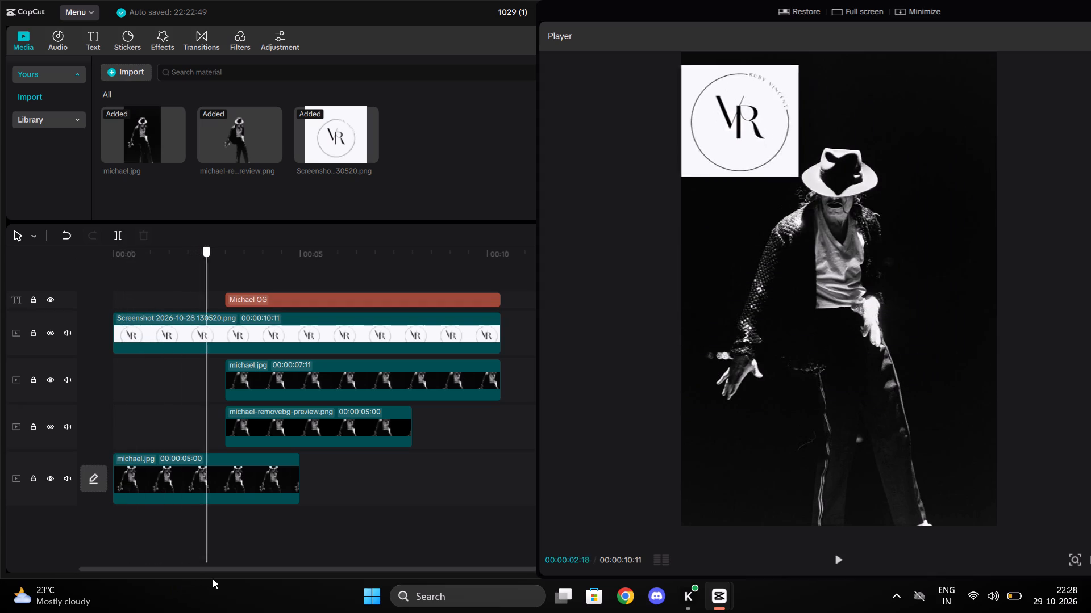
{"action": "left_click_drag", "start_coordinate": [213, 578], "coordinate": [472, 559]}
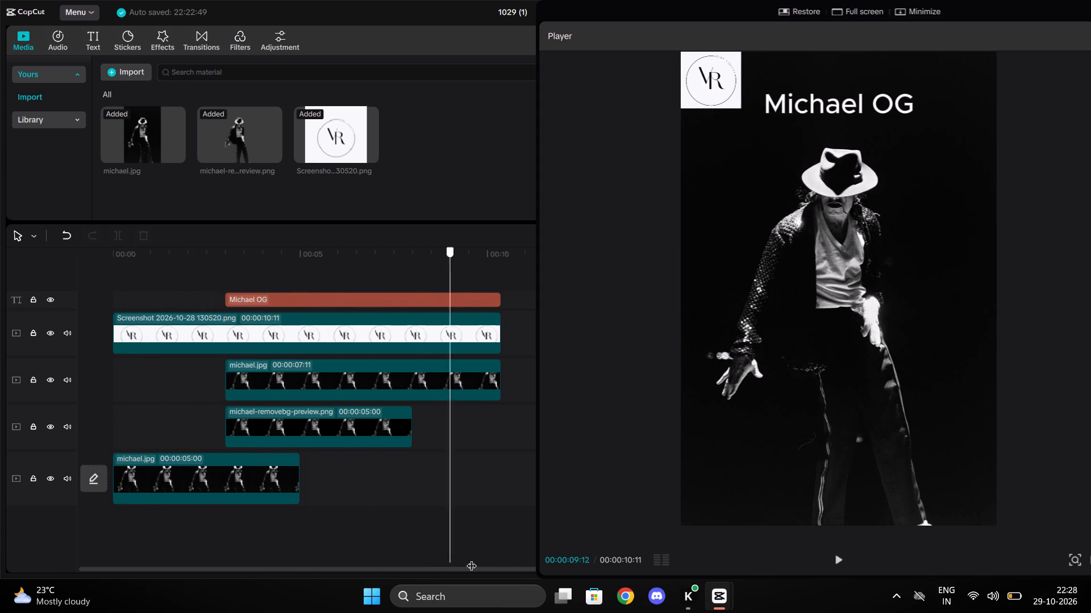
{"action": "left_click_drag", "start_coordinate": [472, 559], "coordinate": [122, 567]}
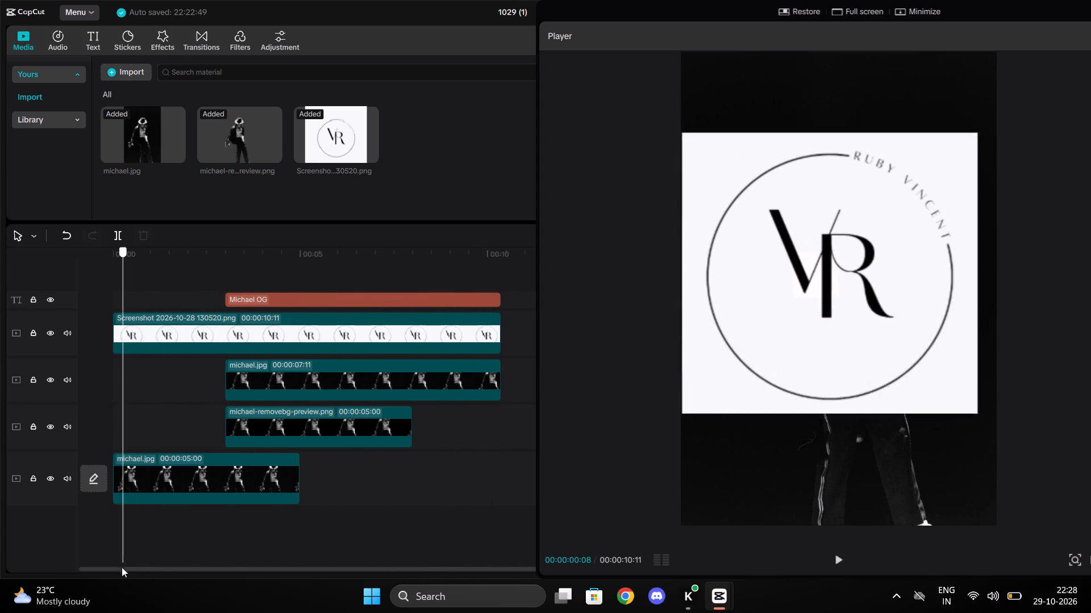
{"action": "left_click_drag", "start_coordinate": [122, 567], "coordinate": [169, 549]}
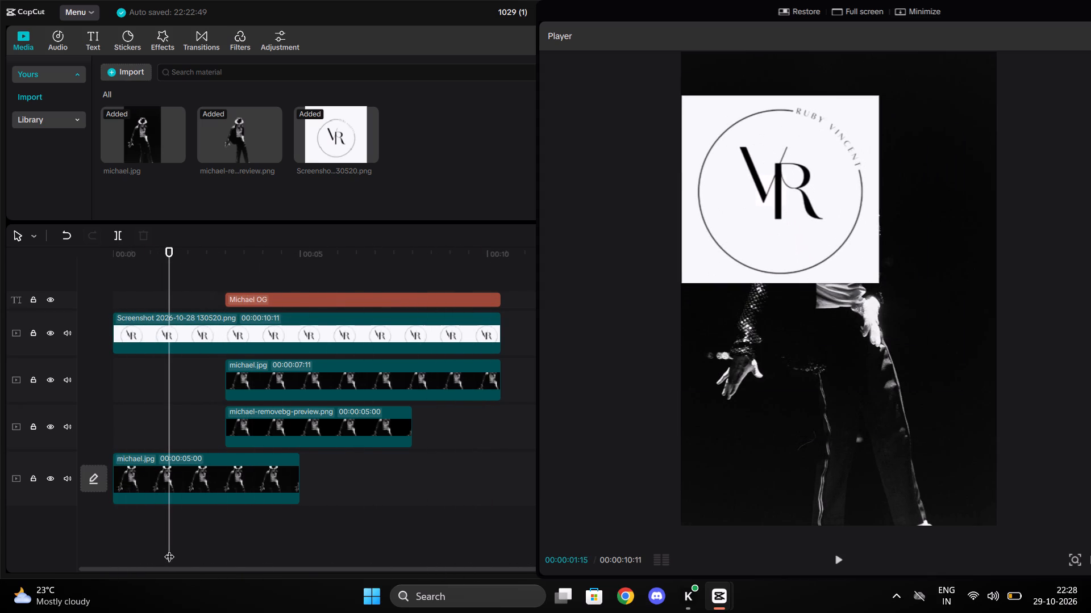
{"action": "left_click_drag", "start_coordinate": [171, 526], "coordinate": [143, 528]}
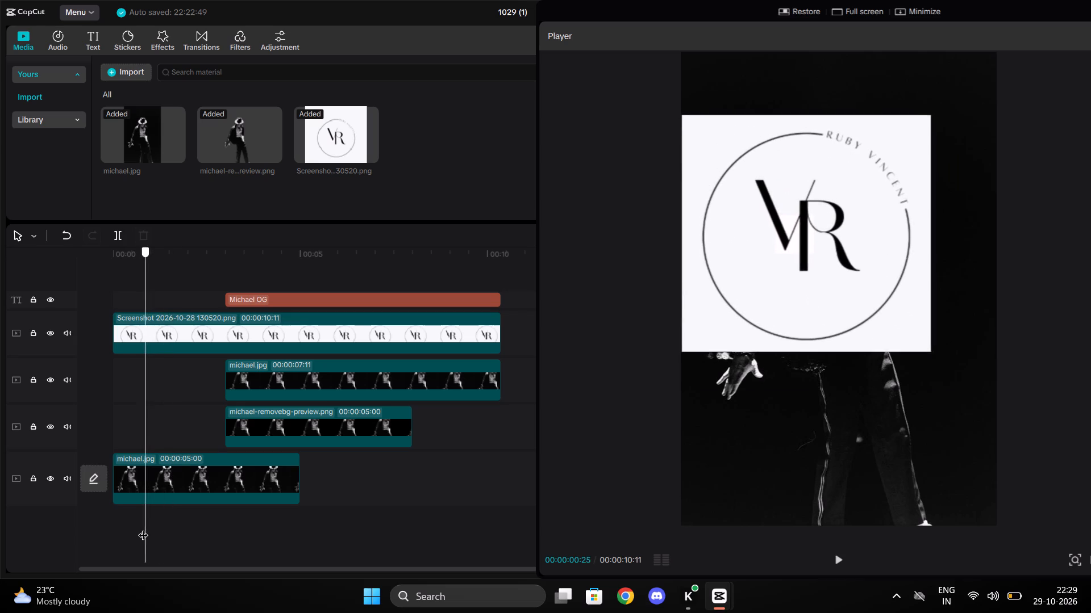
{"action": "left_click_drag", "start_coordinate": [143, 528], "coordinate": [133, 525]}
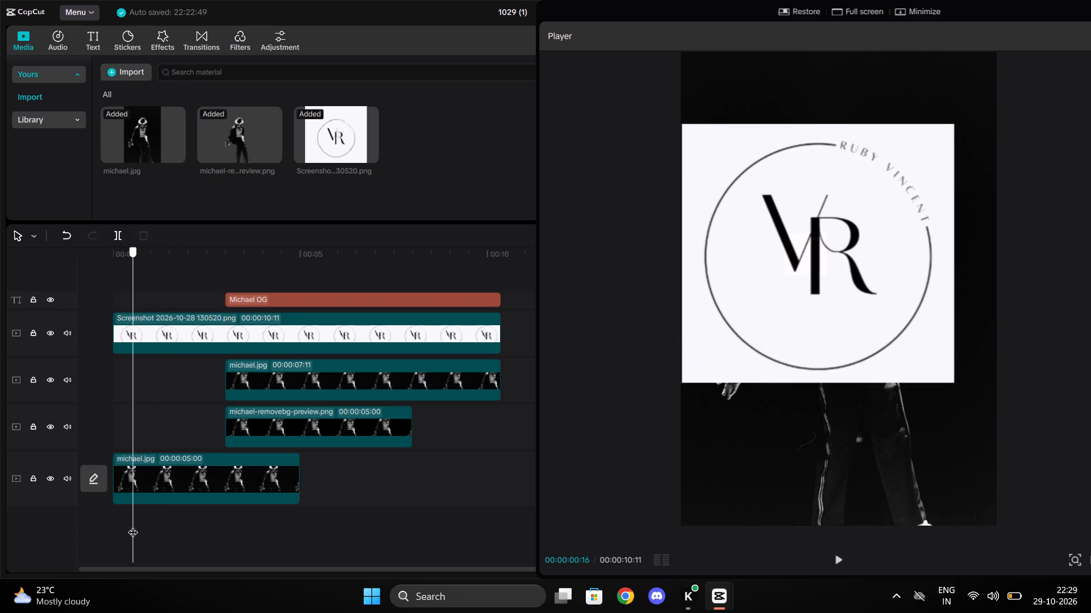
{"action": "left_click_drag", "start_coordinate": [133, 525], "coordinate": [80, 504]}
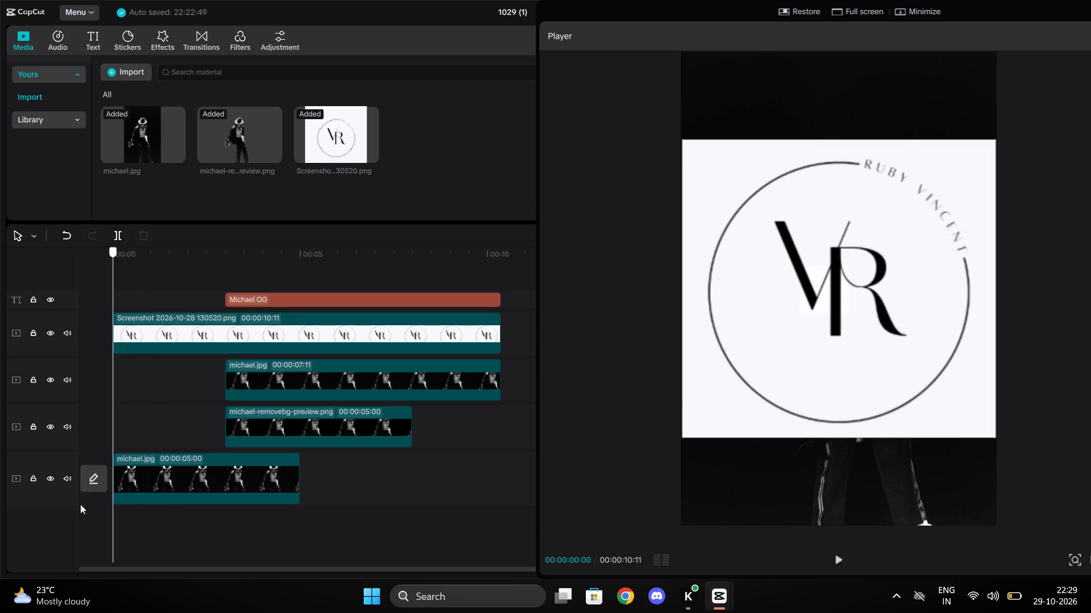
Scrub from the first frame to about 8 seconds and back to about 6 seconds, examining the shrinking cutout figure.
{"action": "left_click_drag", "start_coordinate": [80, 504], "coordinate": [379, 494]}
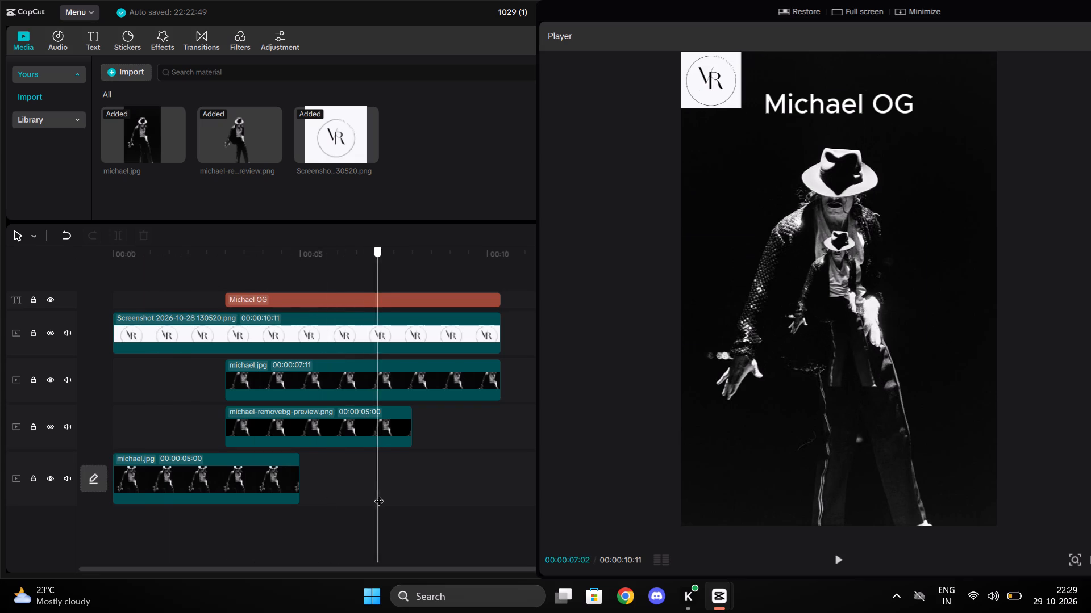
{"action": "left_click_drag", "start_coordinate": [379, 494], "coordinate": [411, 485]}
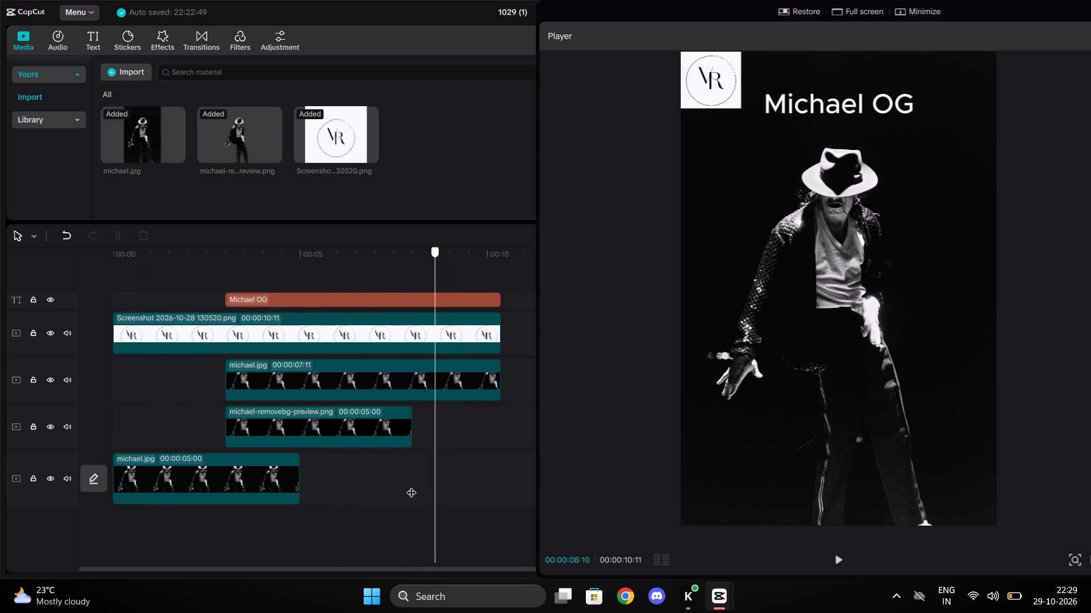
{"action": "left_click_drag", "start_coordinate": [411, 485], "coordinate": [347, 486]}
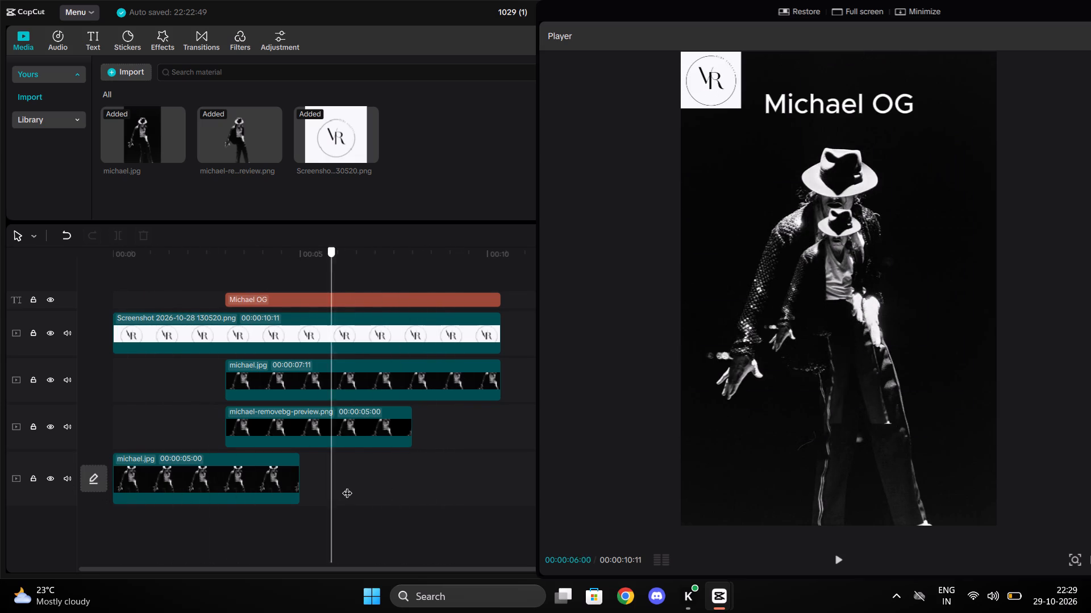
{"action": "left_click_drag", "start_coordinate": [347, 486], "coordinate": [352, 486]}
Resize the player beside the timeline, leaving it slightly narrower with the whole portrait frame in view.
{"action": "left_click_drag", "start_coordinate": [537, 377], "coordinate": [543, 377]}
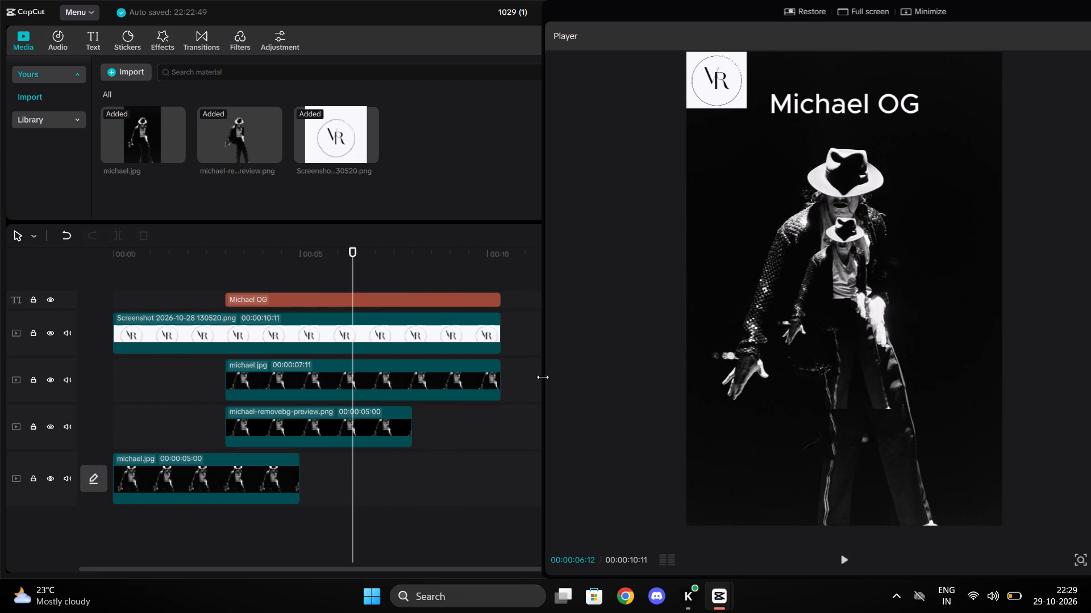
{"action": "left_click_drag", "start_coordinate": [543, 377], "coordinate": [787, 366]}
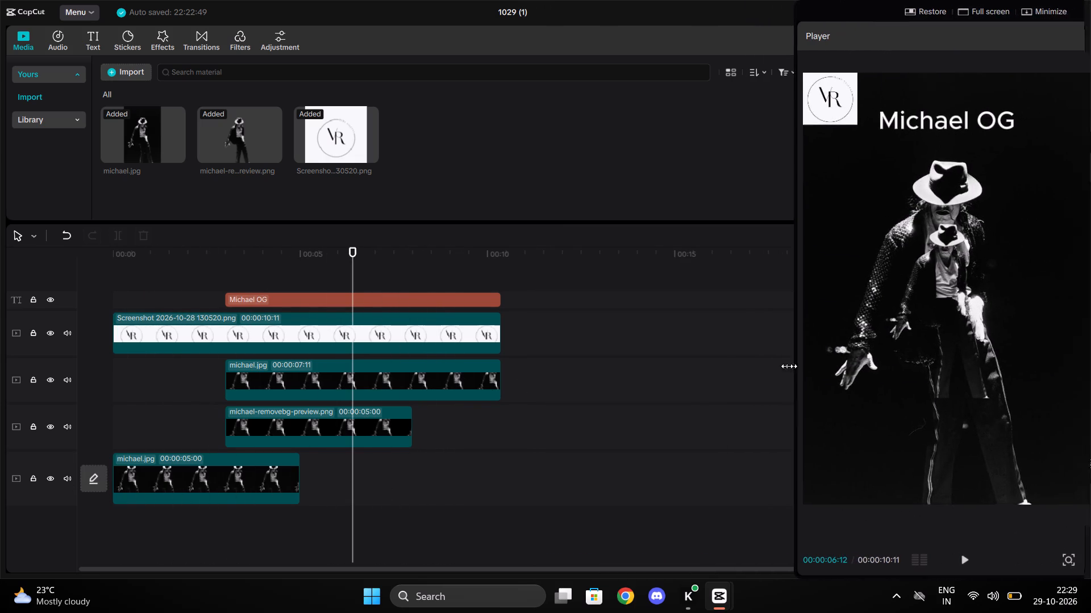
{"action": "left_click_drag", "start_coordinate": [787, 366], "coordinate": [679, 406]}
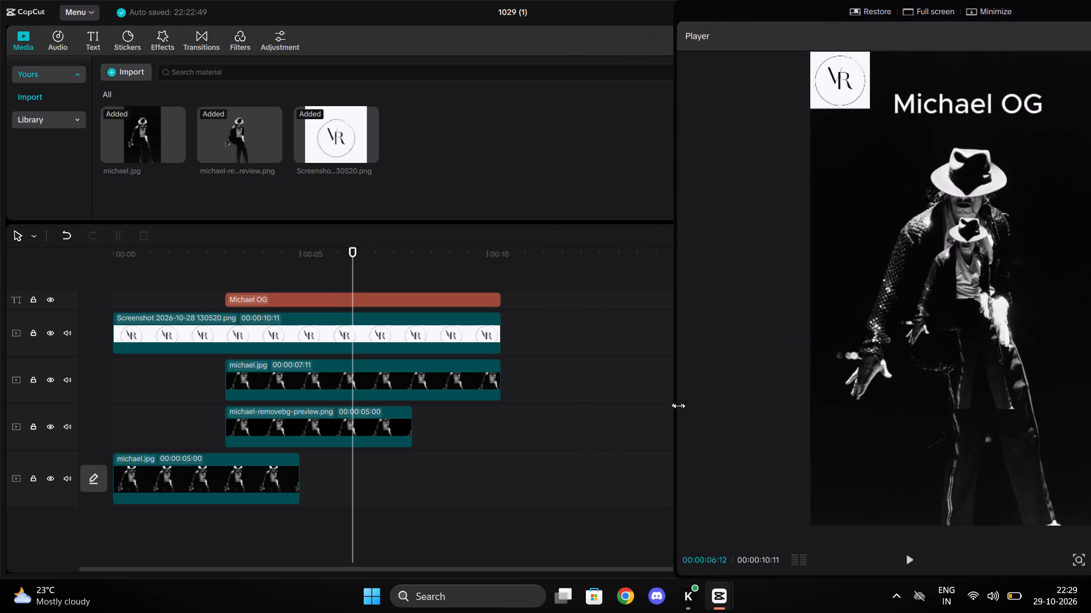
{"action": "left_click_drag", "start_coordinate": [679, 406], "coordinate": [779, 409]}
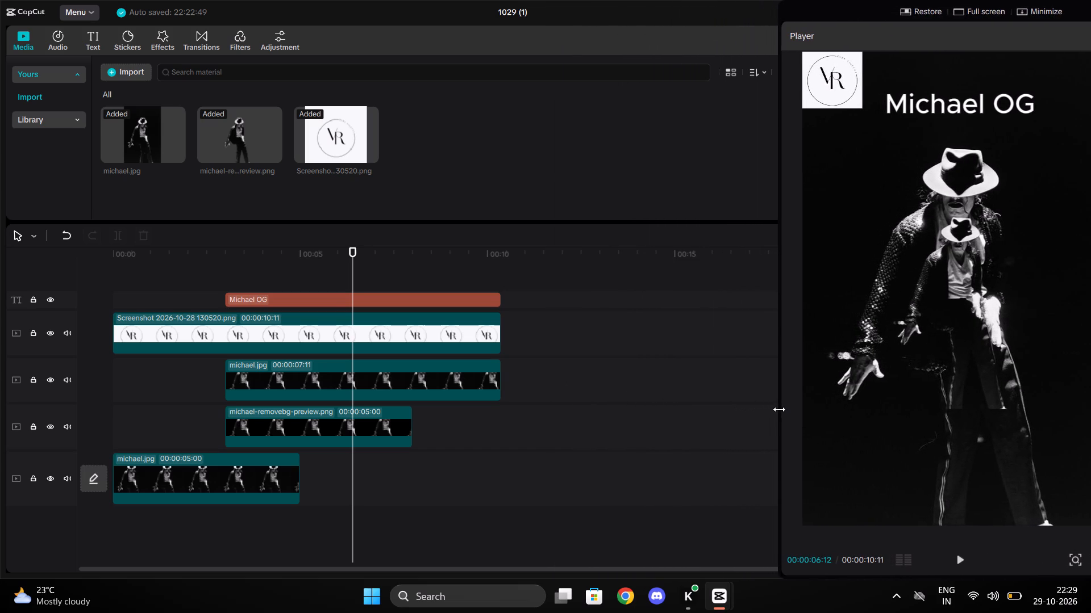
{"action": "left_click_drag", "start_coordinate": [779, 409], "coordinate": [811, 409]}
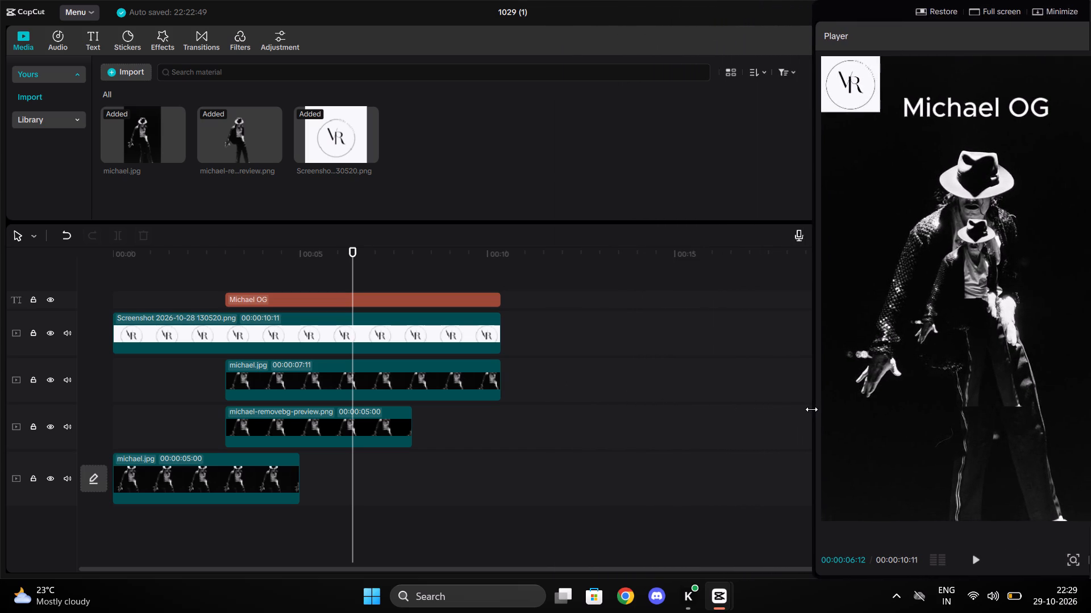
{"action": "left_click_drag", "start_coordinate": [811, 409], "coordinate": [558, 452]}
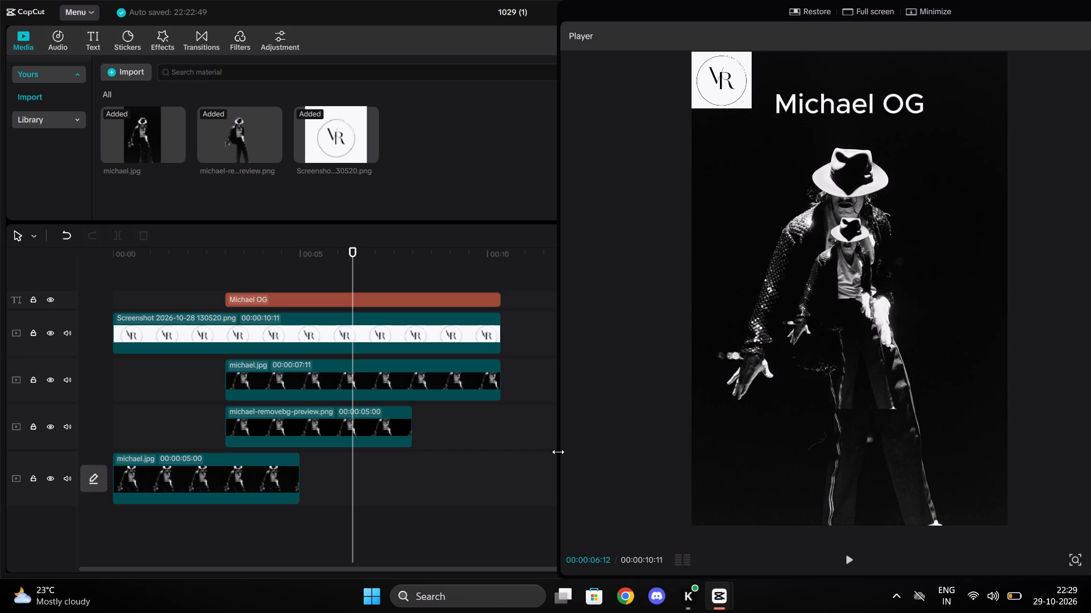
Play the video on from about 6 seconds, and play it in full from the first frame to the end.
{"action": "left_click", "coordinate": [850, 559]}
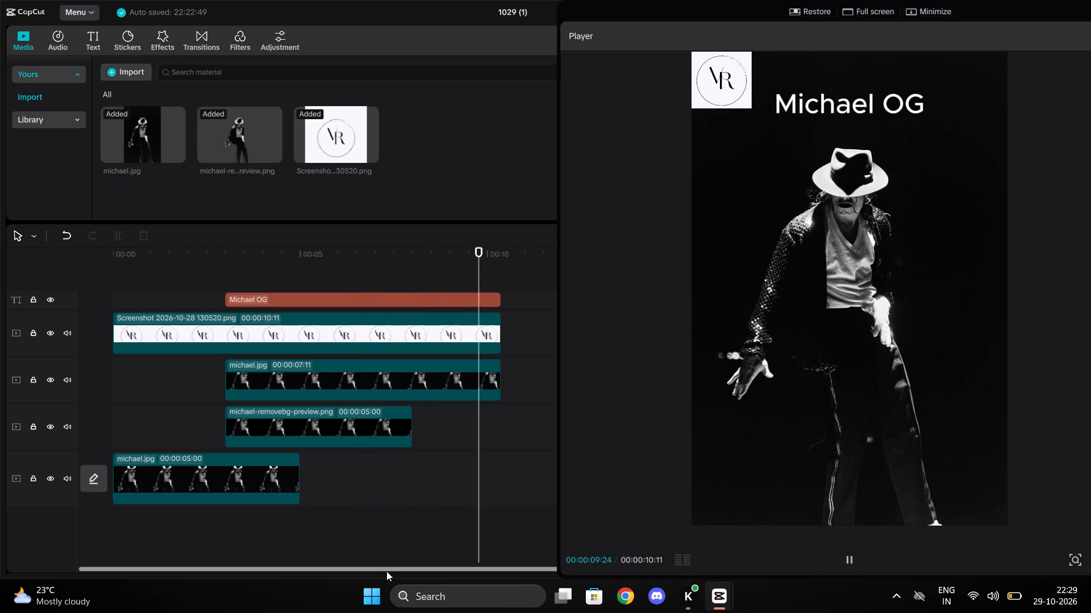
{"action": "left_click", "coordinate": [377, 538]}
{"action": "left_click_drag", "start_coordinate": [377, 538], "coordinate": [109, 497]}
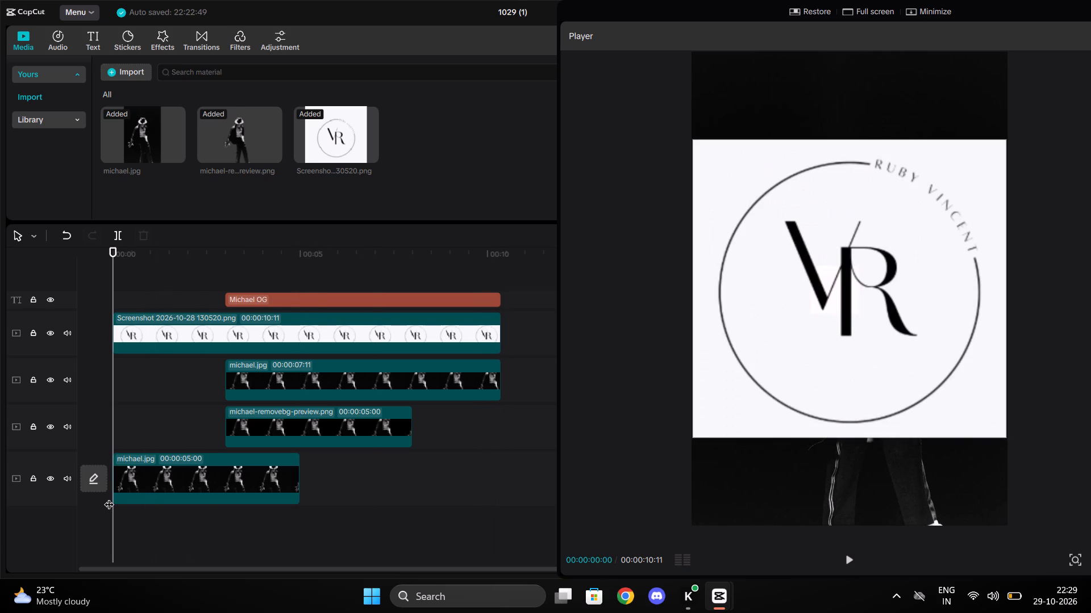
{"action": "left_click", "coordinate": [839, 560]}
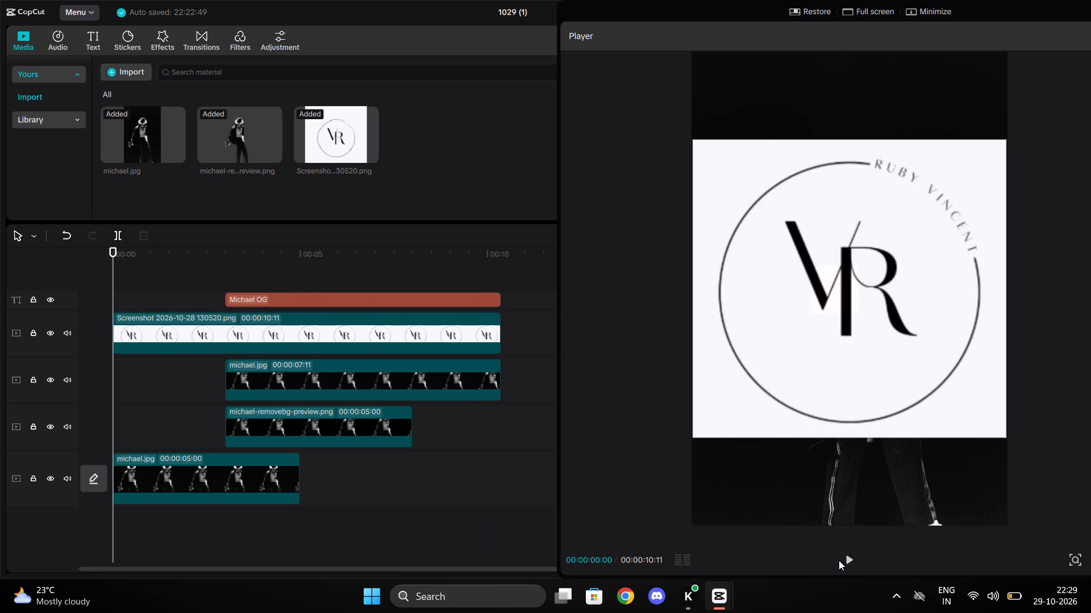
{"action": "left_click", "coordinate": [846, 560]}
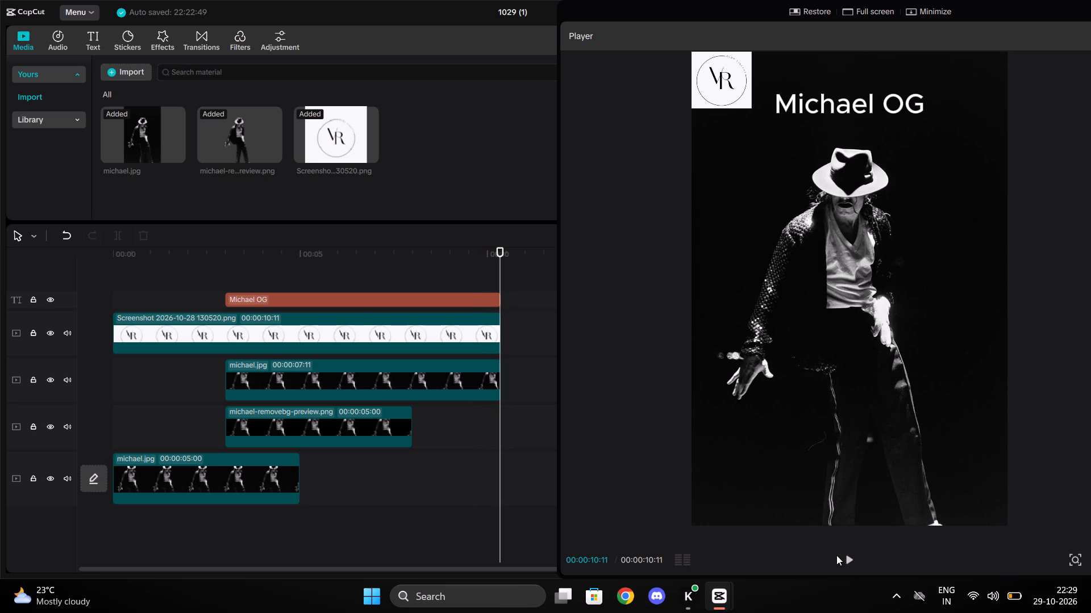
Replay the video from the start with brief pauses, past the Michael OG title's entrance to beyond 5 seconds.
{"action": "left_click", "coordinate": [845, 558]}
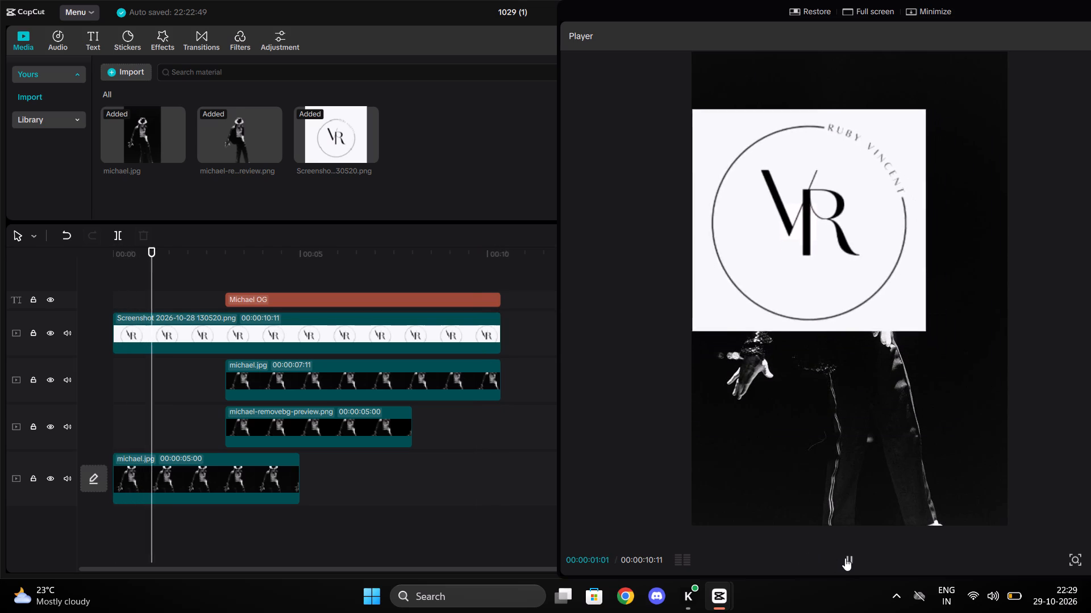
{"action": "triple_click", "coordinate": [845, 558]}
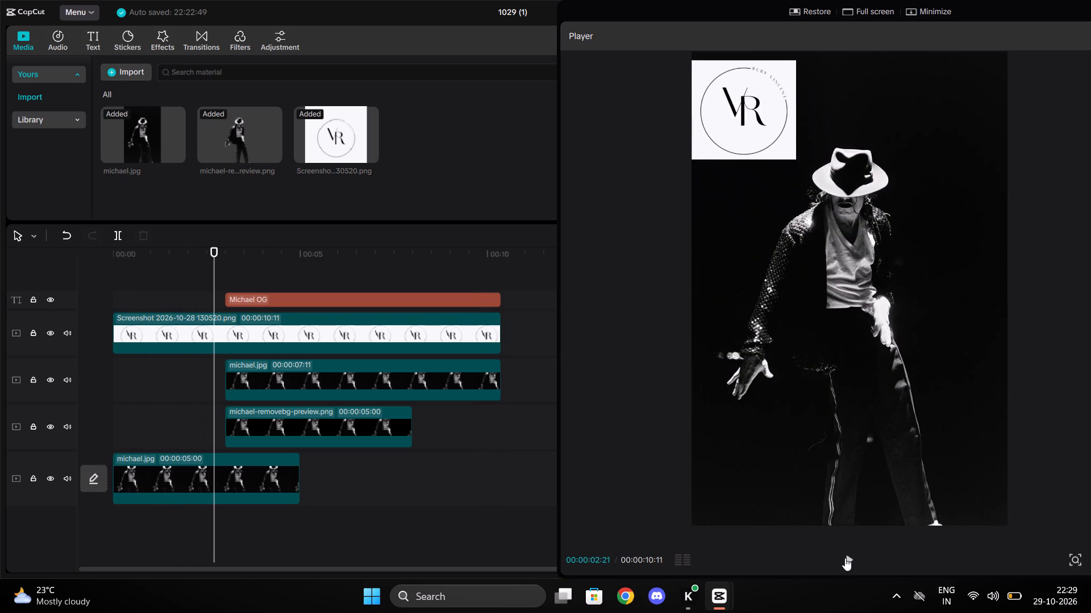
{"action": "left_click", "coordinate": [845, 558]}
{"action": "left_click", "coordinate": [845, 558]}
{"action": "left_click", "coordinate": [845, 558]}
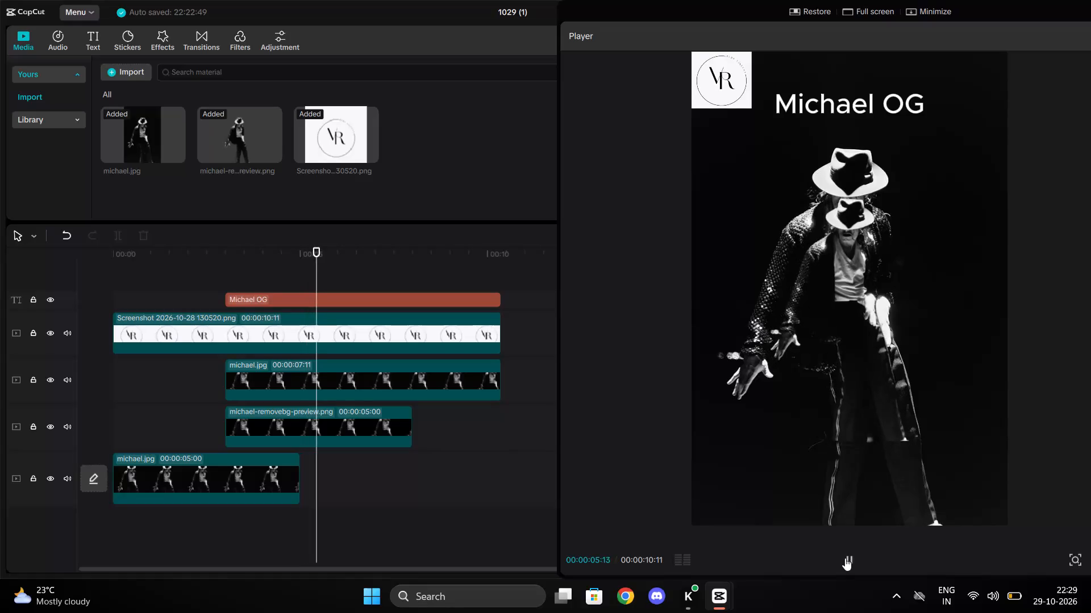
Scrub between about 5 and 8 seconds, examining how the cutout figure shrinks and ends over the Michael image.
{"action": "left_click", "coordinate": [421, 508]}
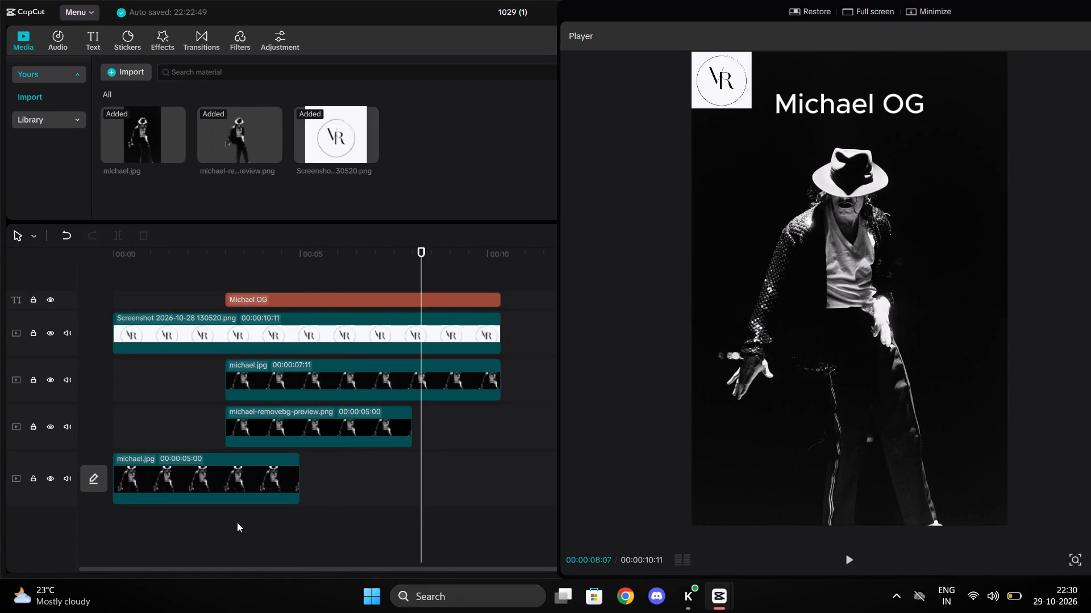
{"action": "left_click_drag", "start_coordinate": [262, 519], "coordinate": [334, 514]}
{"action": "left_click", "coordinate": [334, 514]}
{"action": "left_click_drag", "start_coordinate": [334, 514], "coordinate": [290, 519]}
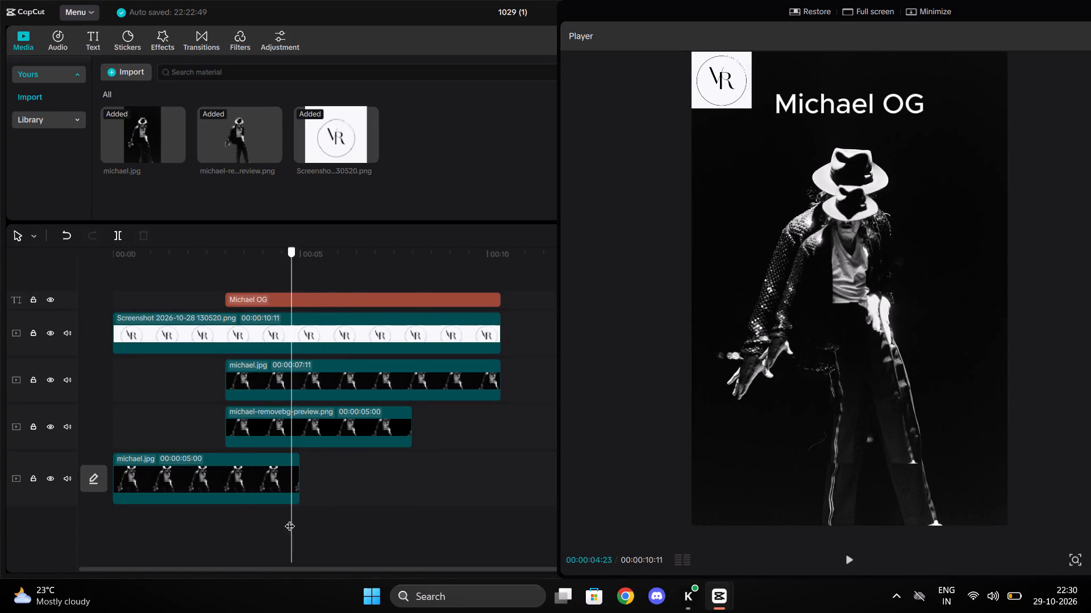
{"action": "left_click_drag", "start_coordinate": [290, 519], "coordinate": [428, 530]}
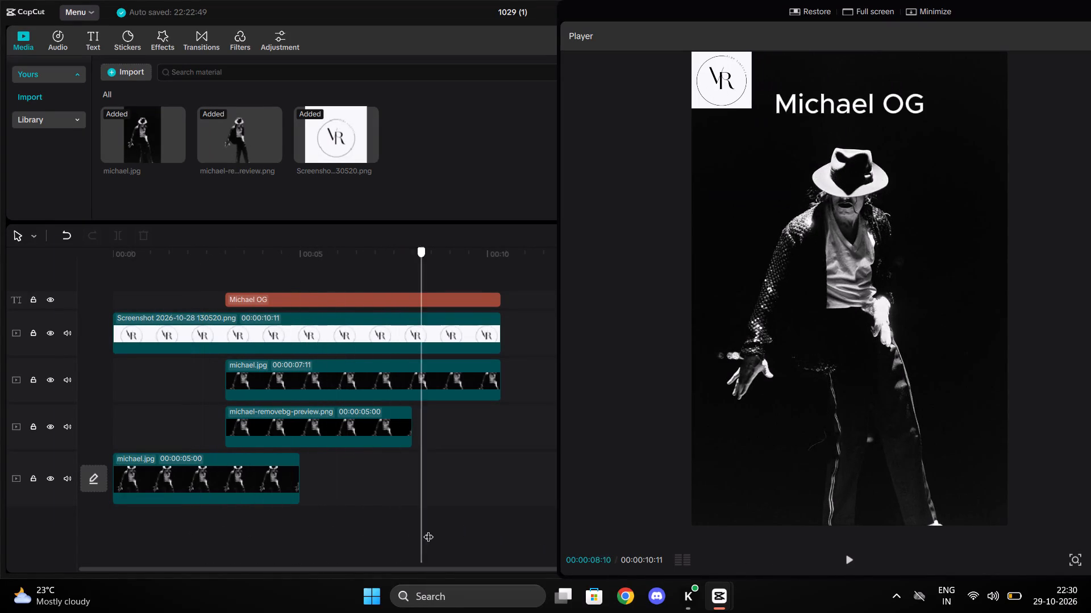
Scrub the whole video back to the first frame, forward to the end and back near the start, examining the logo, figure and title animations.
{"action": "left_click_drag", "start_coordinate": [428, 530], "coordinate": [288, 552]}
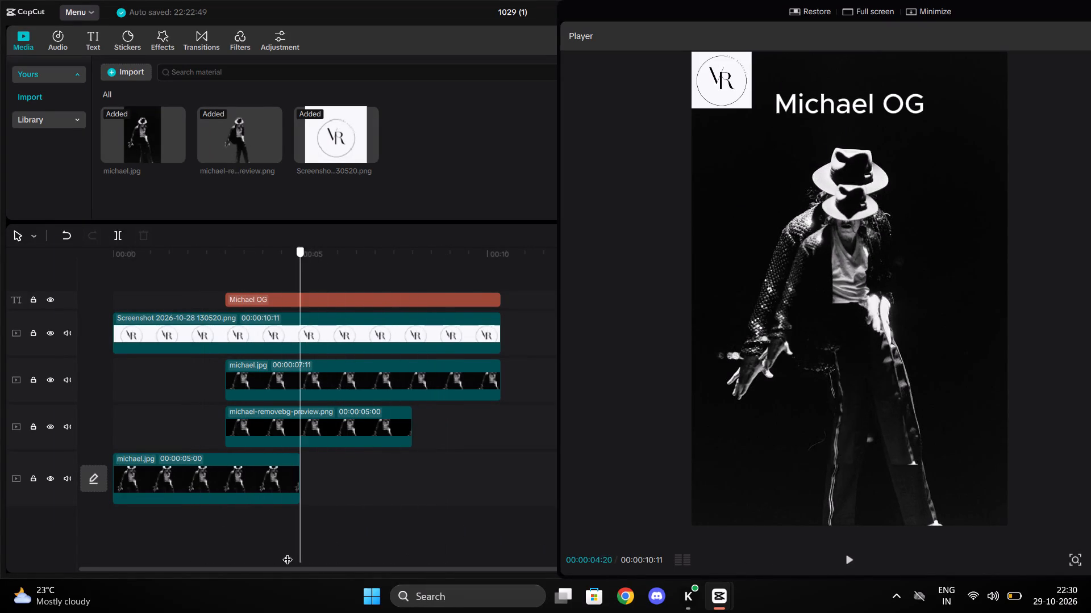
{"action": "left_click_drag", "start_coordinate": [288, 552], "coordinate": [117, 530]}
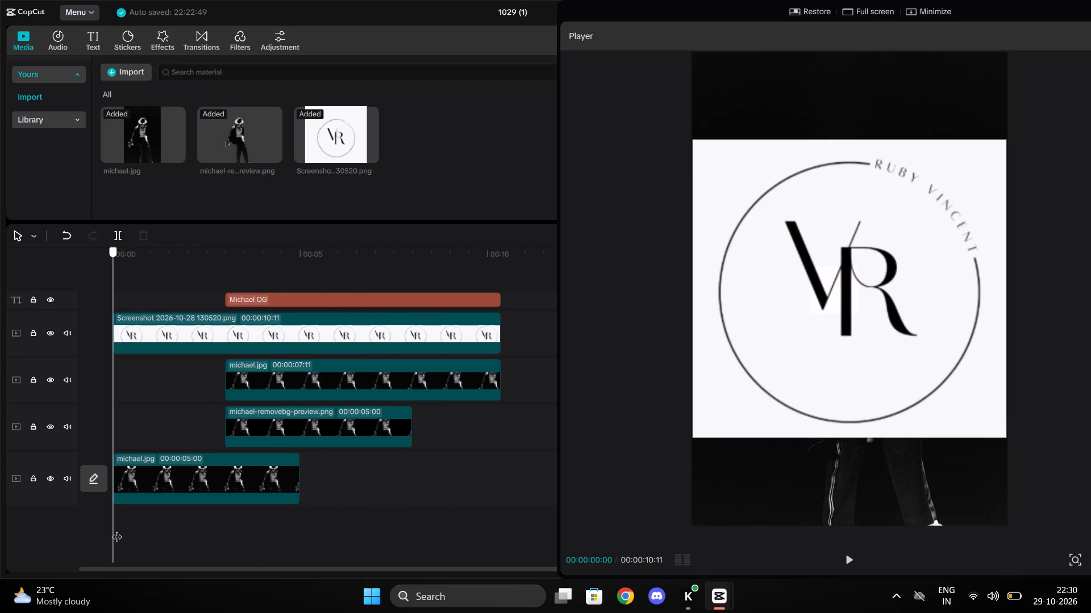
{"action": "left_click_drag", "start_coordinate": [117, 530], "coordinate": [159, 534]}
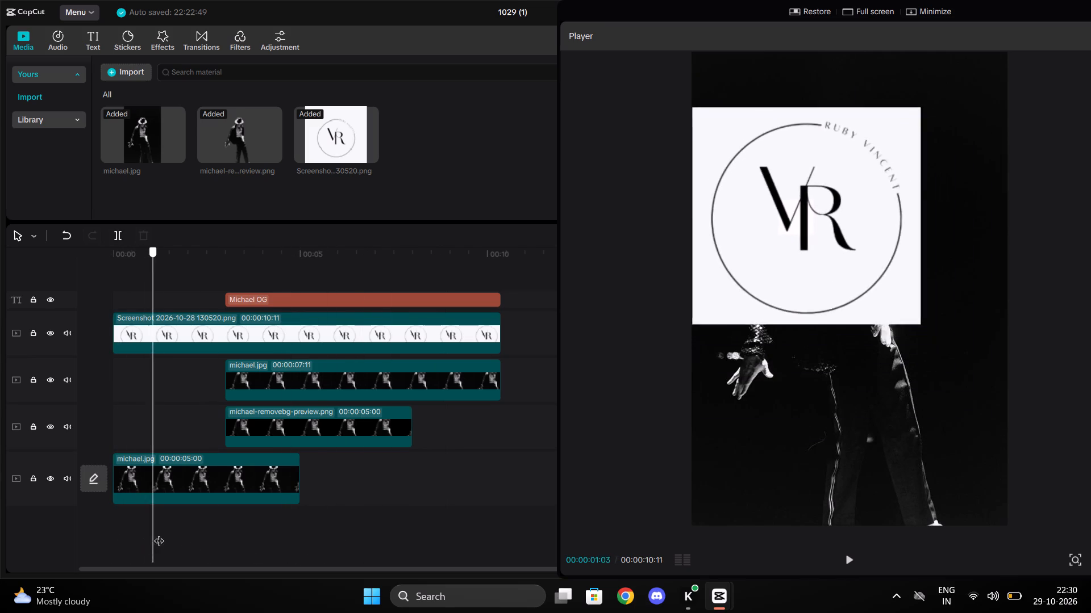
{"action": "left_click_drag", "start_coordinate": [159, 534], "coordinate": [497, 546]}
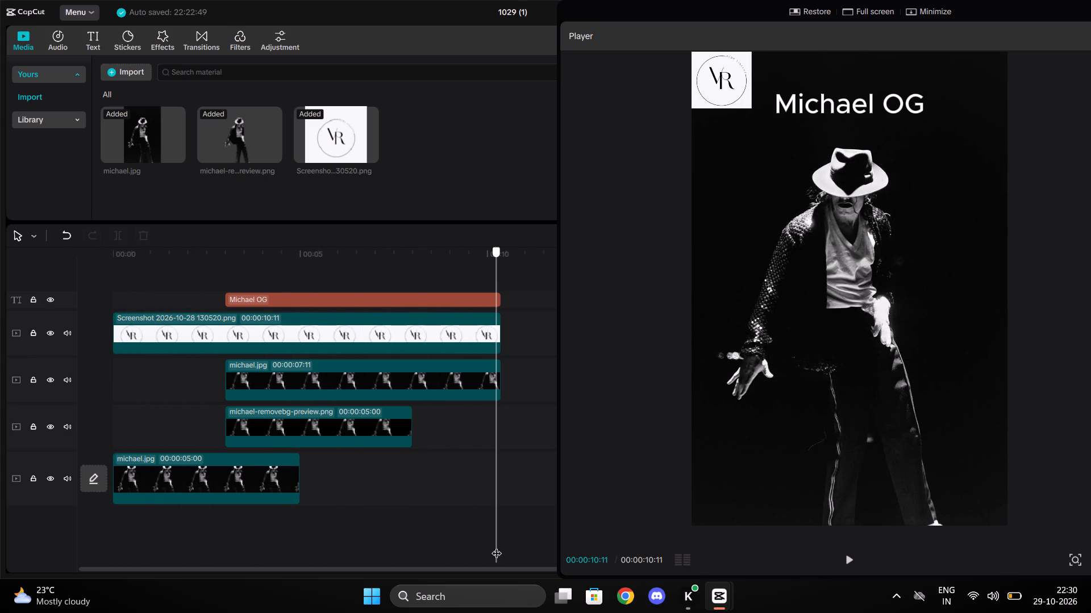
{"action": "left_click_drag", "start_coordinate": [497, 546], "coordinate": [133, 590]}
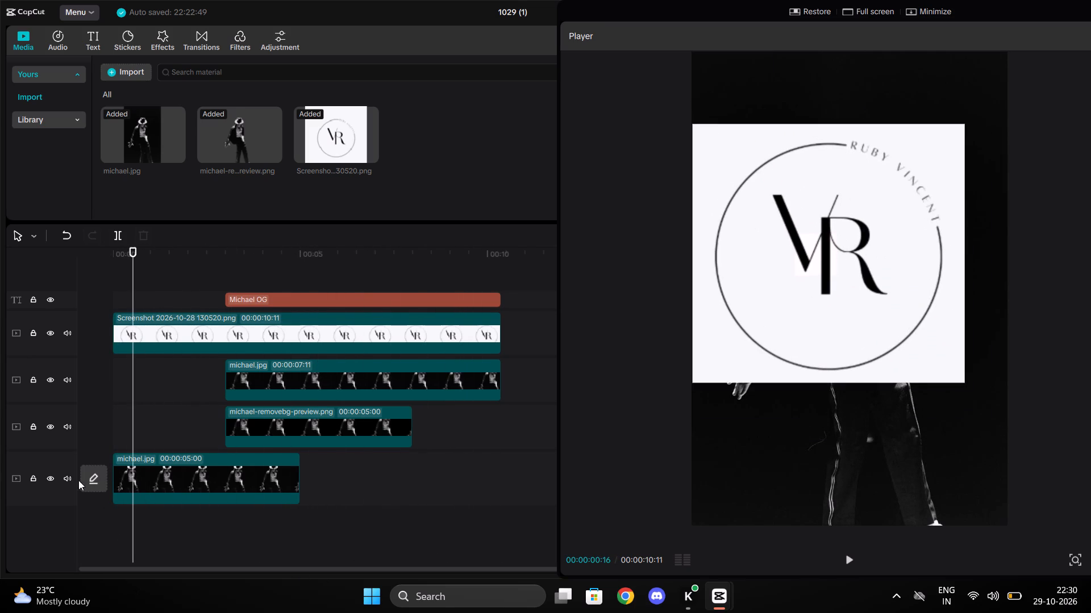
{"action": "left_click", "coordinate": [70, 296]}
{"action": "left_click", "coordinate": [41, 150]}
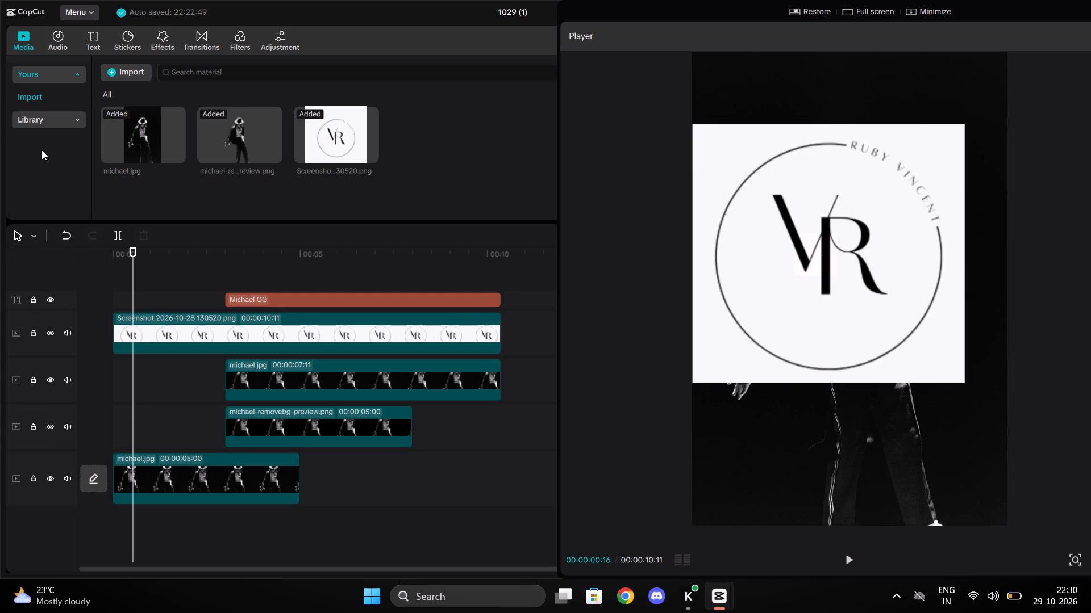
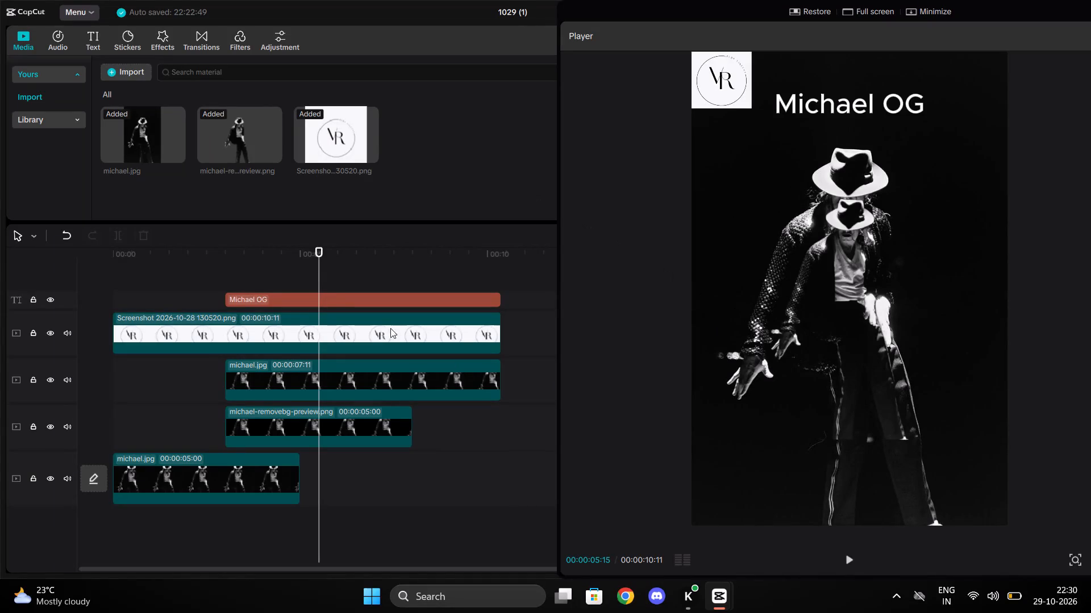
Scrub between the first frame and about 7 seconds, examining the logo's shrinking motion and the cutout figure.
{"action": "left_click_drag", "start_coordinate": [320, 268], "coordinate": [382, 240]}
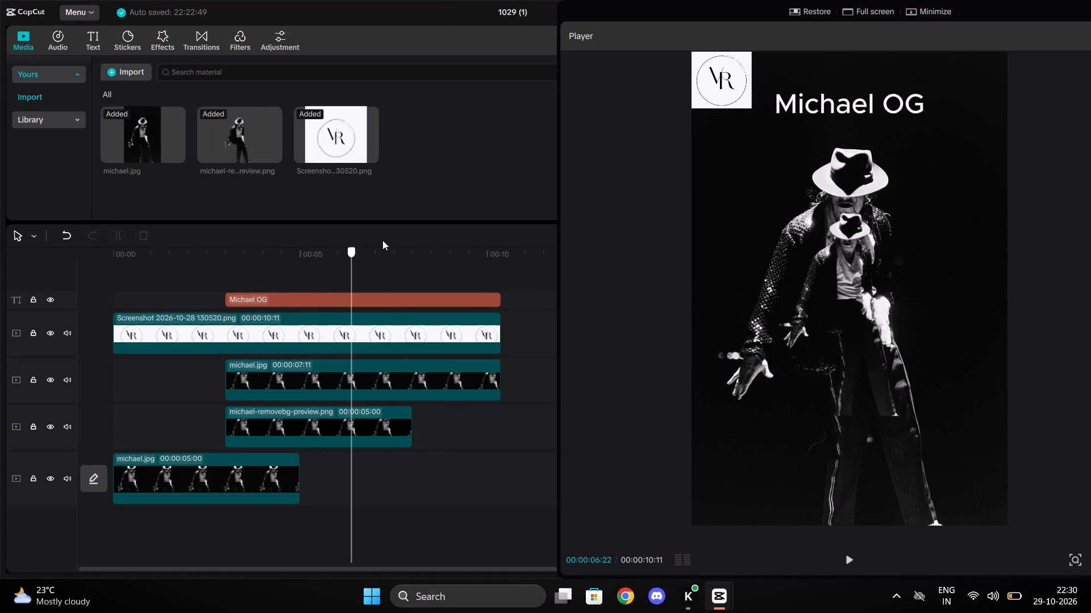
{"action": "left_click_drag", "start_coordinate": [382, 240], "coordinate": [78, 253]}
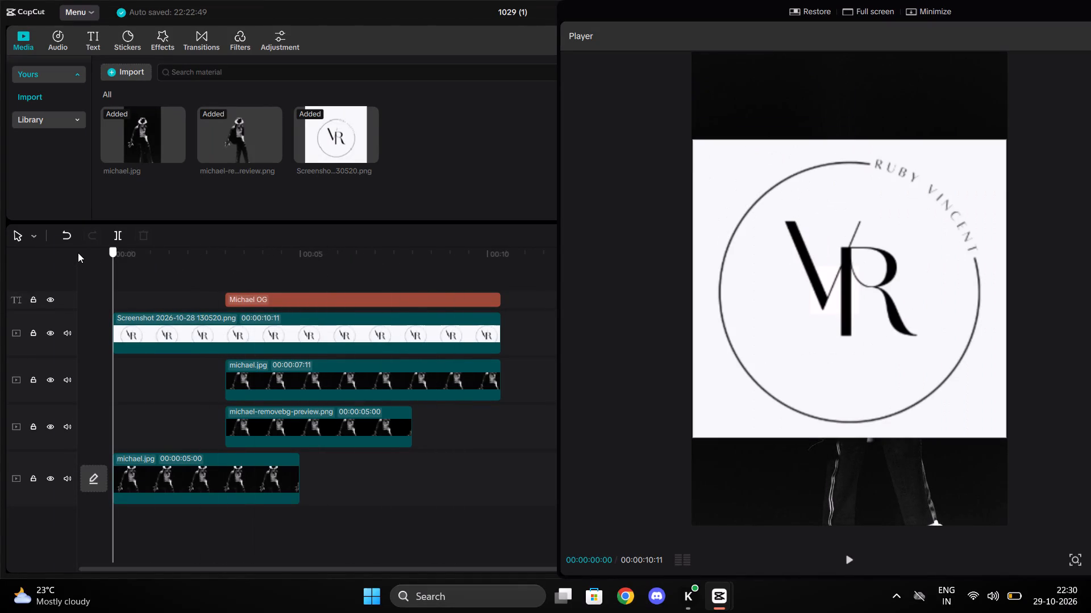
{"action": "left_click_drag", "start_coordinate": [78, 253], "coordinate": [335, 234]}
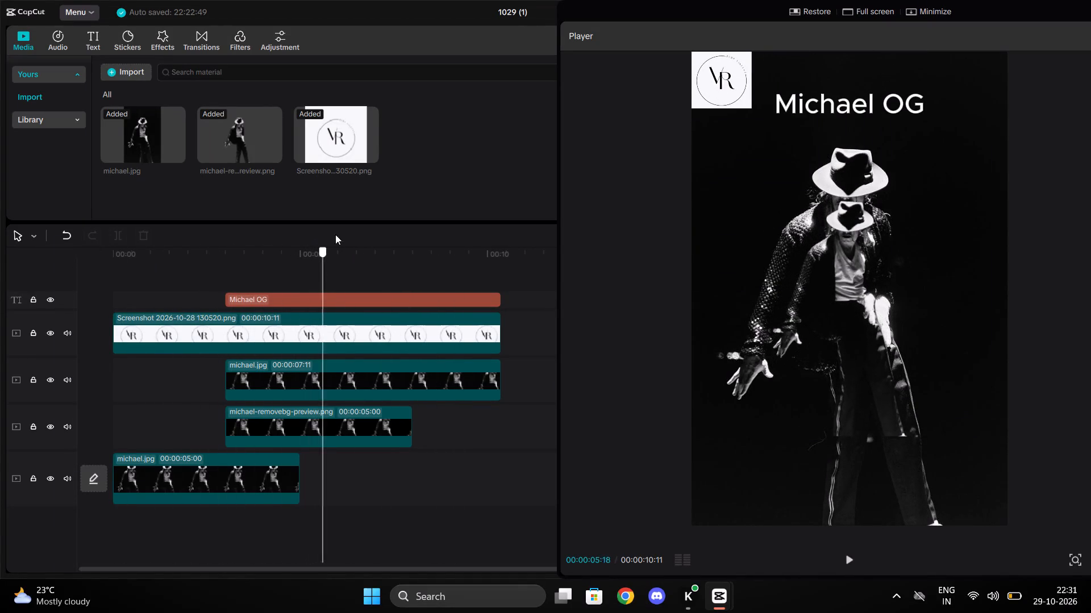
{"action": "left_click_drag", "start_coordinate": [335, 234], "coordinate": [259, 251]}
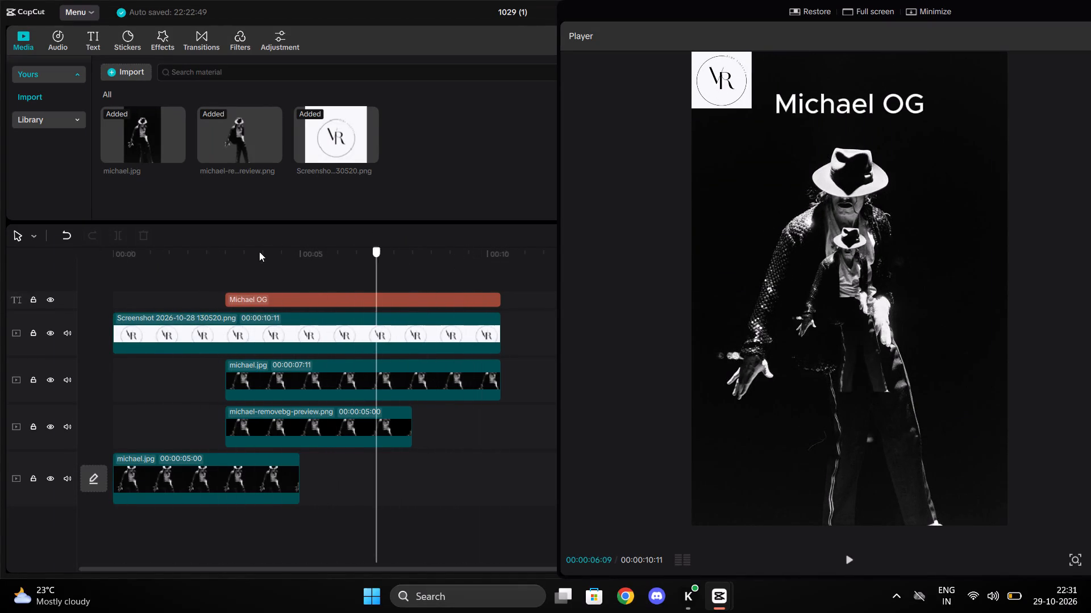
{"action": "left_click_drag", "start_coordinate": [259, 251], "coordinate": [198, 239]}
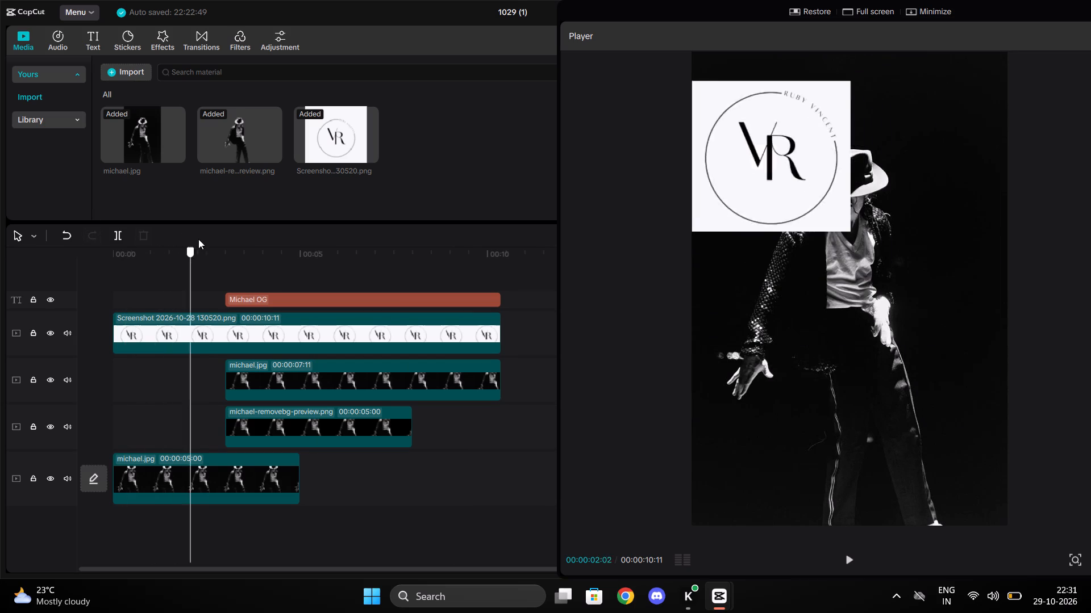
At the first frame, move the VR logo image straight up so its top edge aligns with the top of the video frame.
{"action": "left_click_drag", "start_coordinate": [198, 239], "coordinate": [83, 223]}
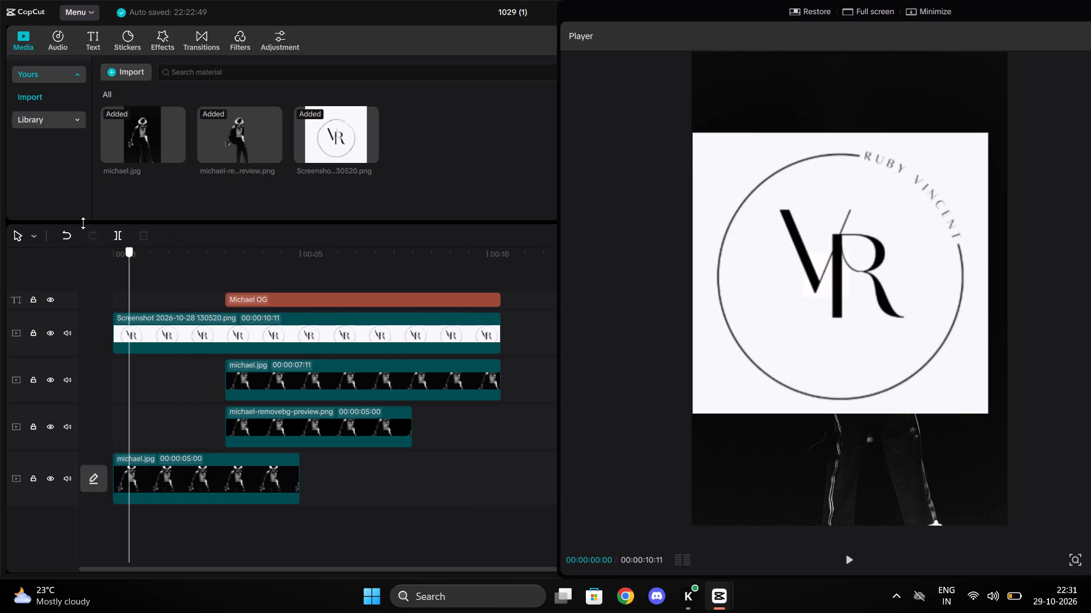
{"action": "left_click_drag", "start_coordinate": [83, 223], "coordinate": [70, 247]}
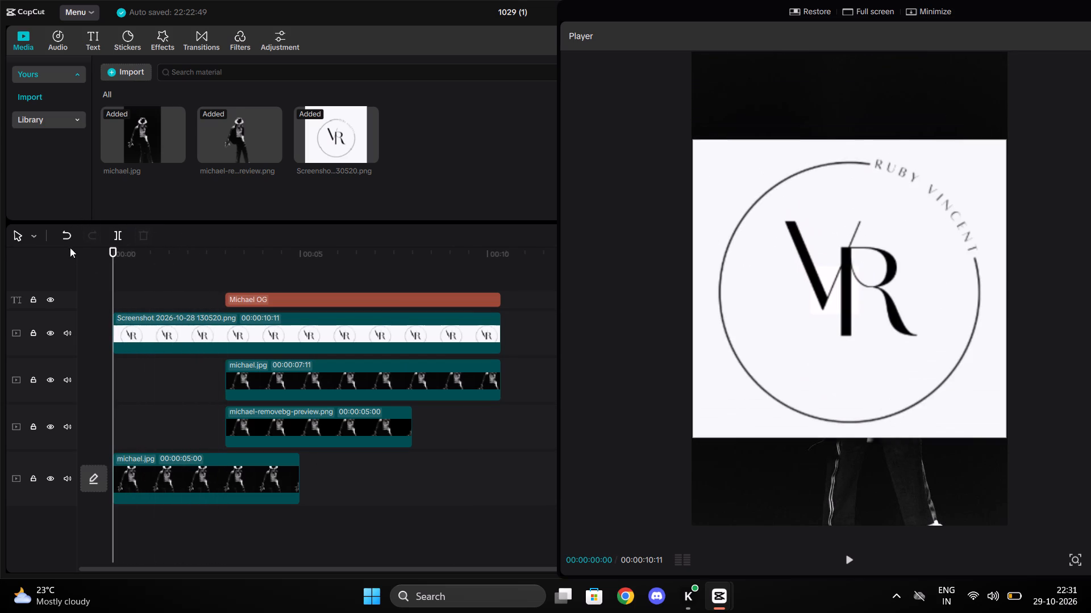
{"action": "left_click", "coordinate": [180, 339]}
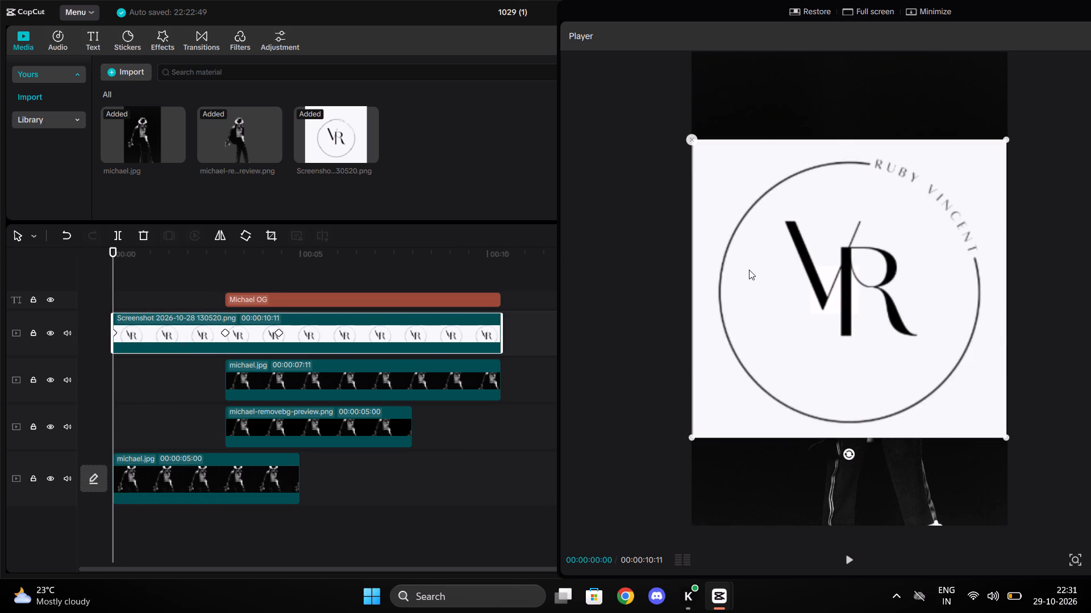
{"action": "left_click_drag", "start_coordinate": [749, 270], "coordinate": [744, 193]}
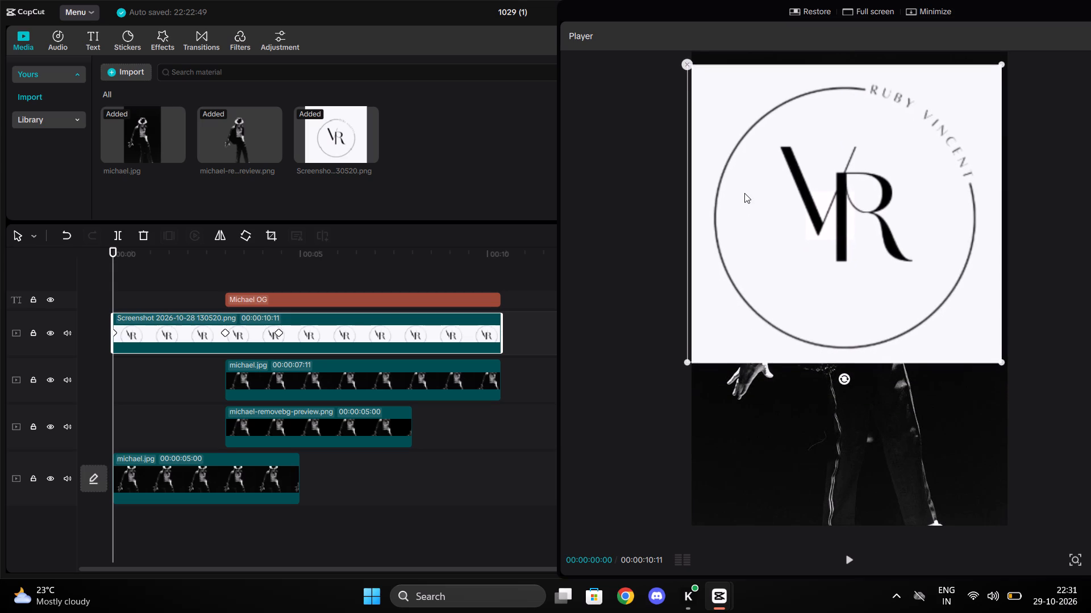
{"action": "left_click_drag", "start_coordinate": [744, 193], "coordinate": [747, 180]}
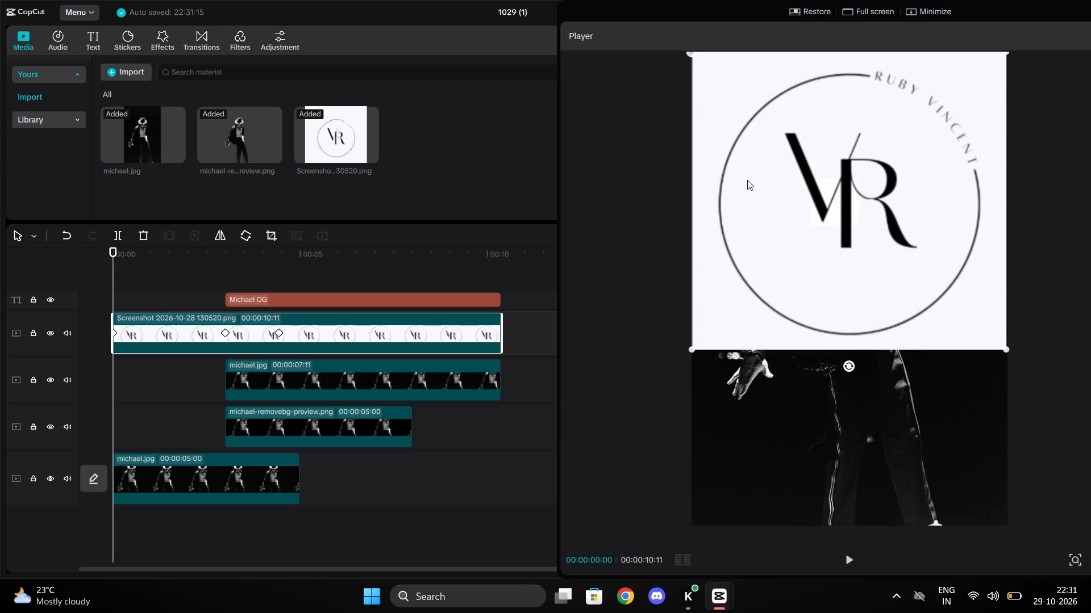
Go to the VR logo clip's keyframes at 3:00 and 4:13 to check the logo's placement at each one.
{"action": "left_click", "coordinate": [224, 322]}
{"action": "double_click", "coordinate": [224, 322]}
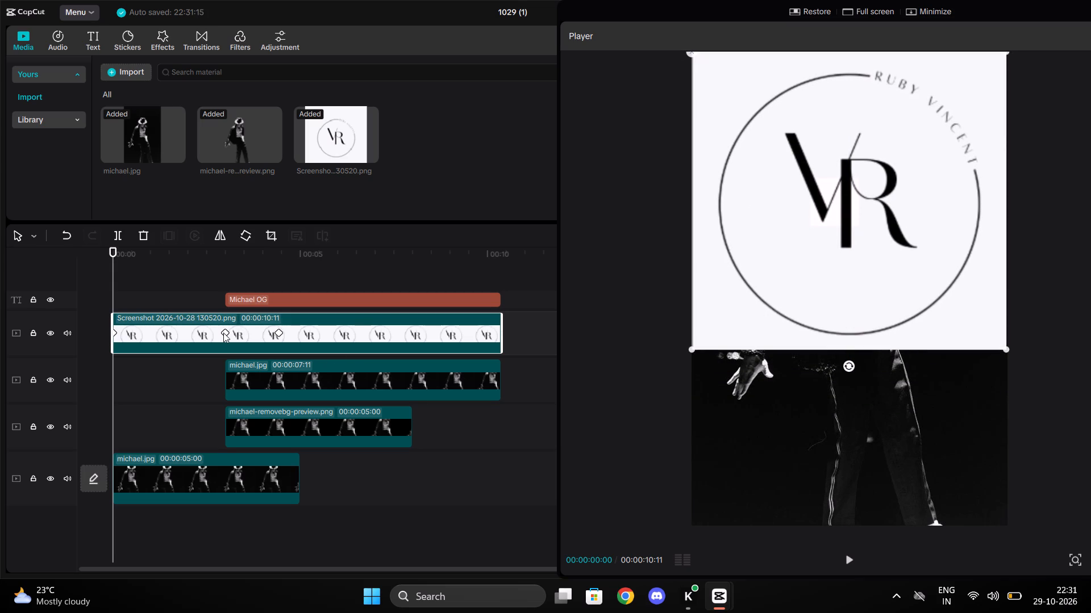
{"action": "left_click", "coordinate": [226, 334]}
{"action": "left_click", "coordinate": [226, 334]}
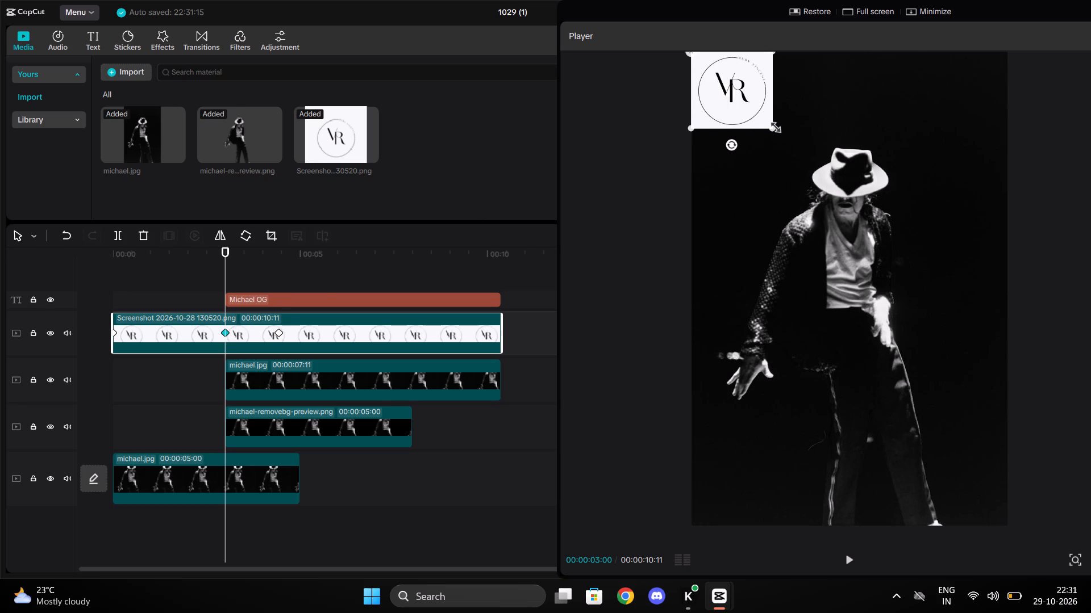
{"action": "double_click", "coordinate": [278, 330]}
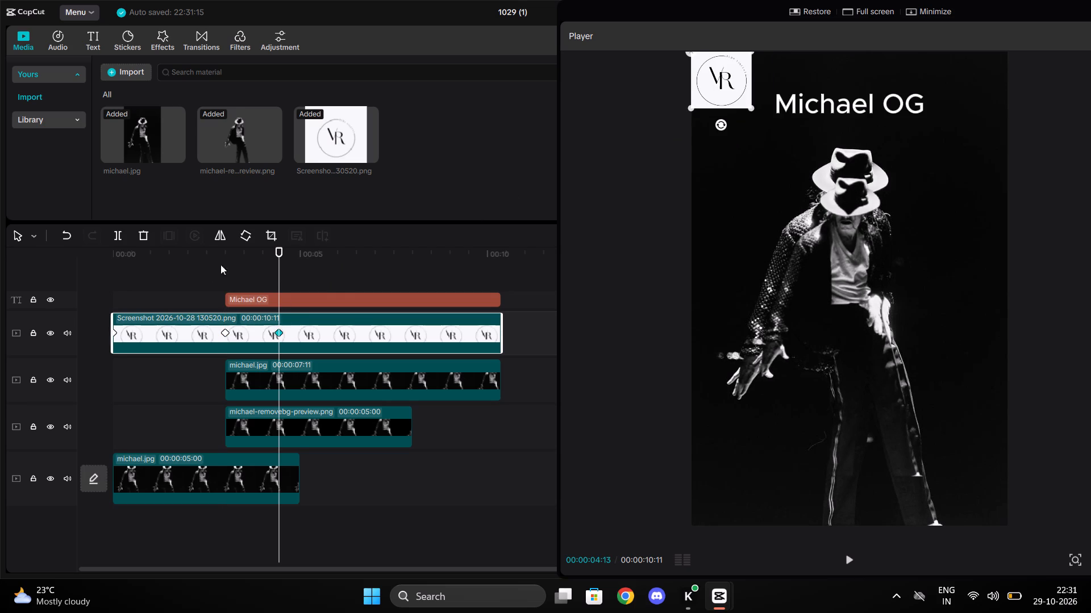
Play the video in full from the first frame to check the logo's new starting position.
{"action": "left_click", "coordinate": [211, 271]}
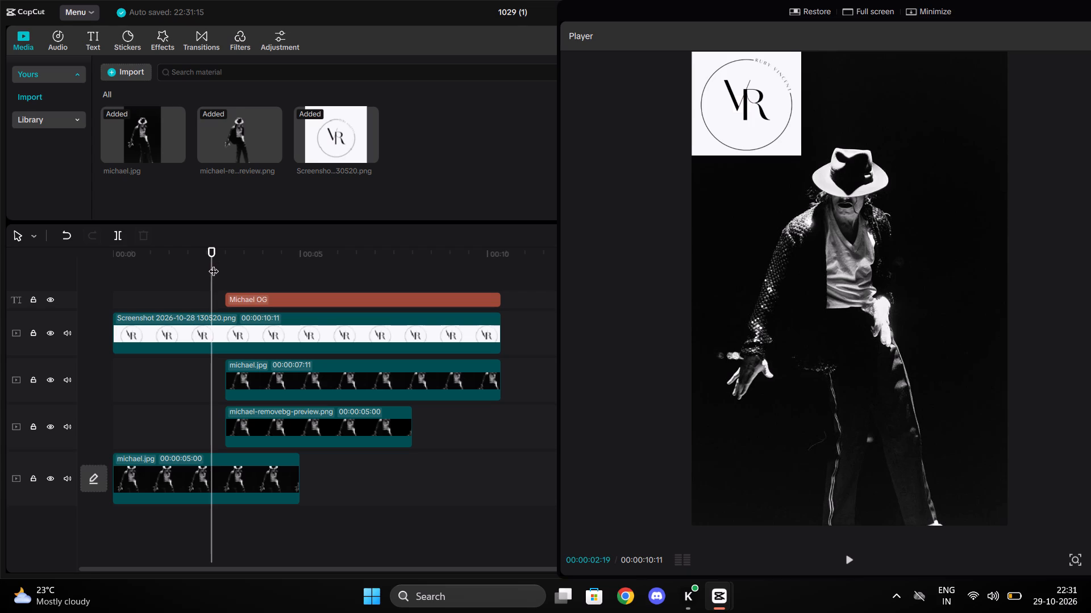
{"action": "left_click_drag", "start_coordinate": [214, 264], "coordinate": [40, 287]}
{"action": "key", "text": "space"}
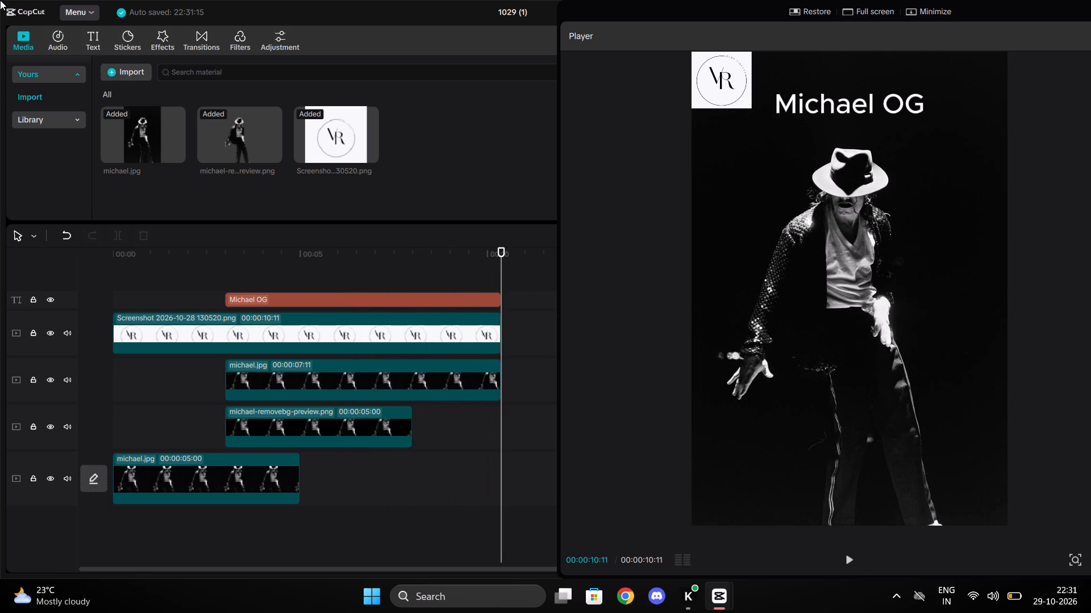
Replay the video from the start with brief pauses in the first seconds, watching the logo shrink through to beyond 7 seconds.
{"action": "left_click", "coordinate": [59, 31]}
{"action": "left_click", "coordinate": [18, 38]}
{"action": "key", "text": "space"}
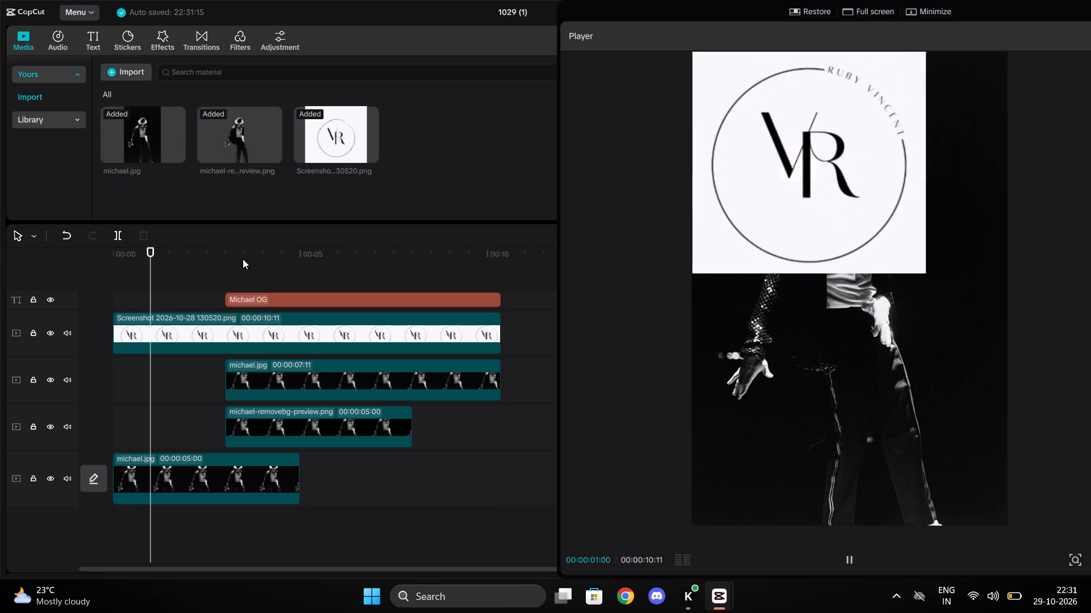
{"action": "key", "text": "space"}
{"action": "key", "text": "space"}
{"action": "key", "text": "space"}
{"action": "key", "text": "space"}
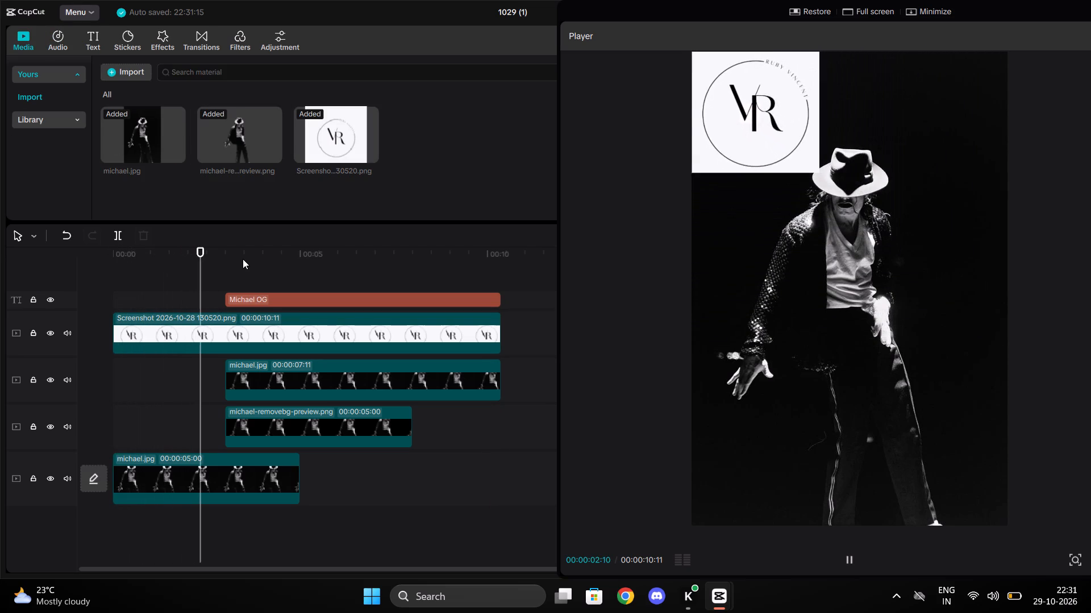
{"action": "key", "text": "space"}
{"action": "key", "text": "space"}
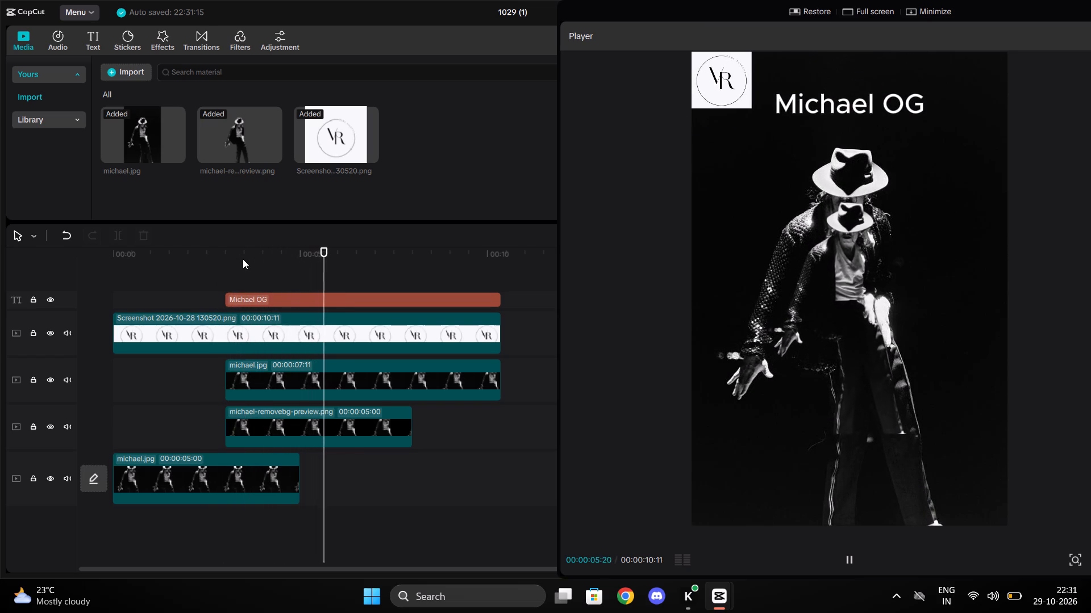
Scrub from the opening to past 9 seconds and back, ending on the first frame, to examine the logo and title animations.
{"action": "left_click", "coordinate": [196, 280]}
{"action": "left_click_drag", "start_coordinate": [196, 280], "coordinate": [134, 282]}
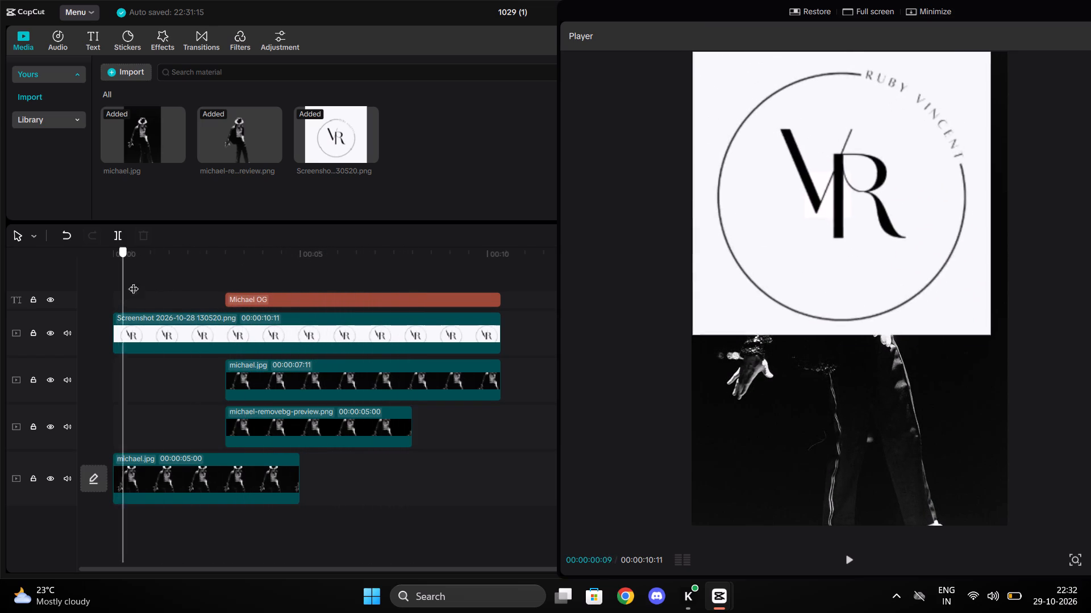
{"action": "left_click_drag", "start_coordinate": [134, 282], "coordinate": [444, 274]}
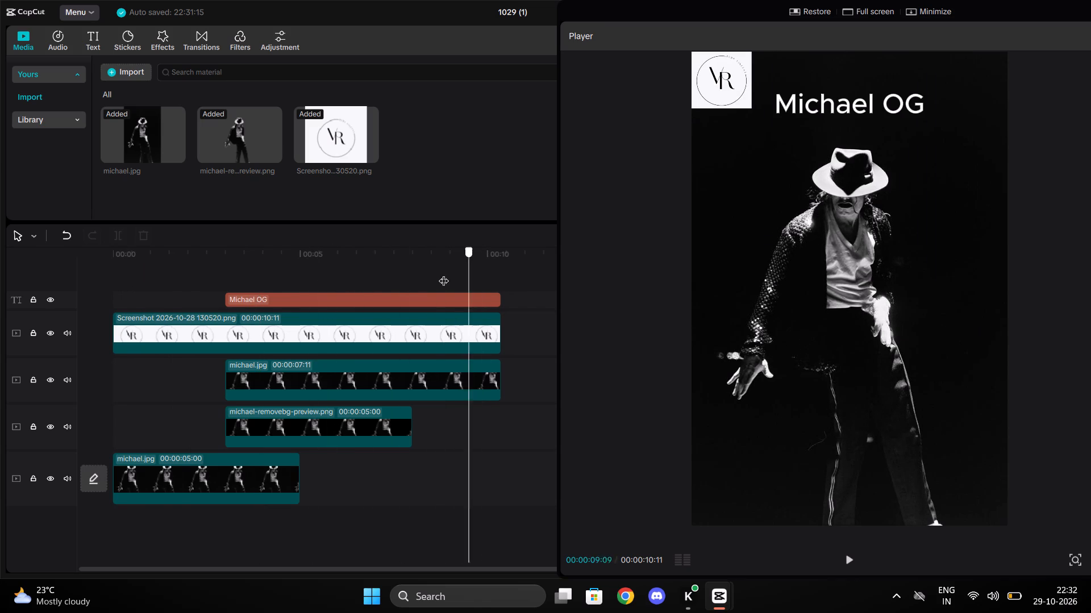
{"action": "left_click_drag", "start_coordinate": [444, 274], "coordinate": [121, 303]}
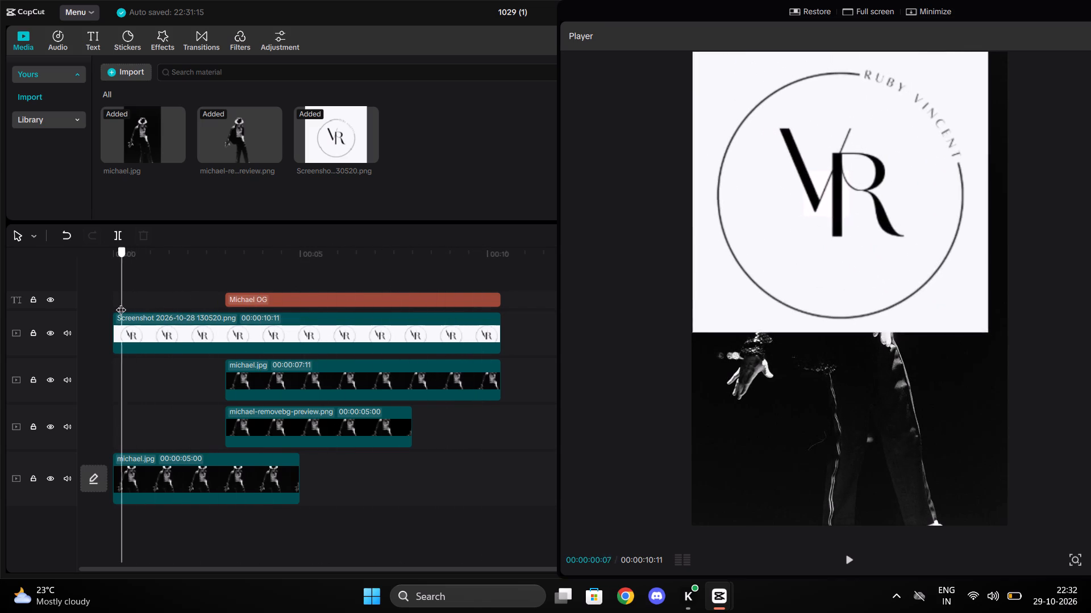
{"action": "left_click_drag", "start_coordinate": [121, 303], "coordinate": [255, 261]}
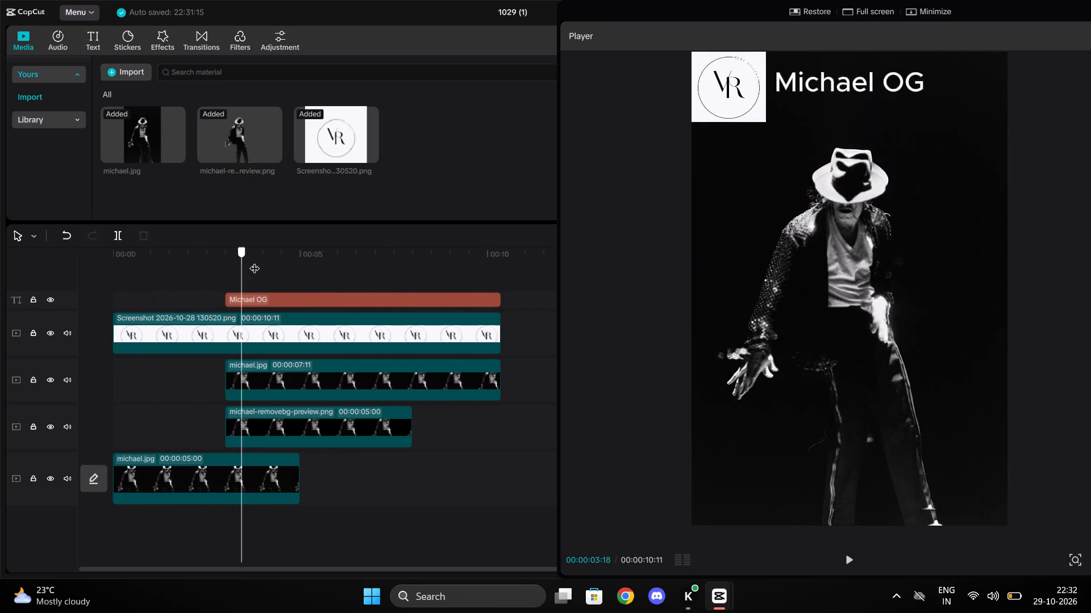
{"action": "left_click_drag", "start_coordinate": [255, 261], "coordinate": [116, 295]}
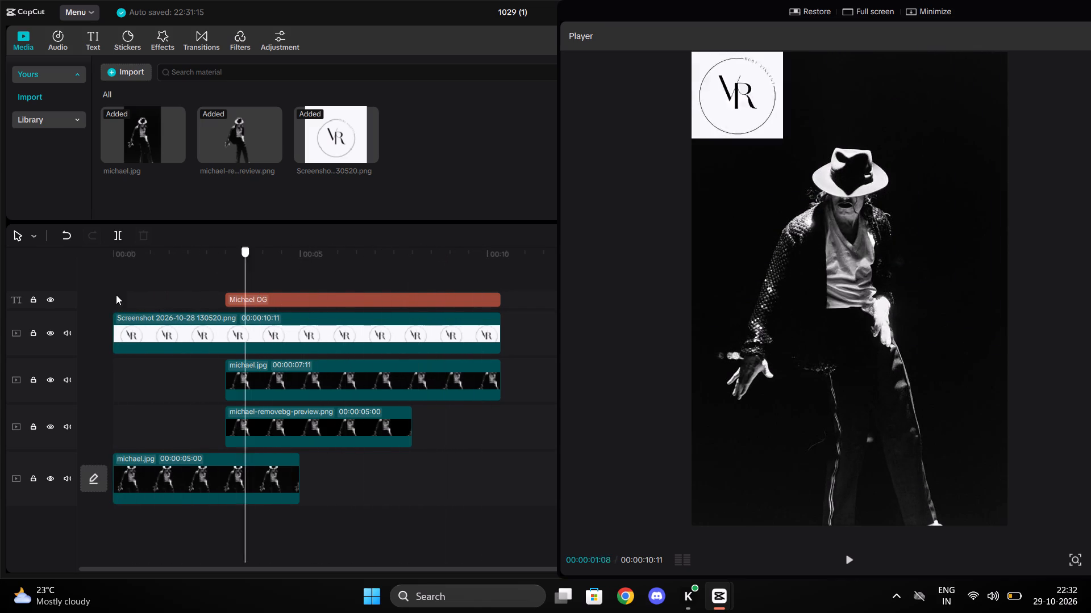
{"action": "left_click_drag", "start_coordinate": [116, 295], "coordinate": [0, 323]}
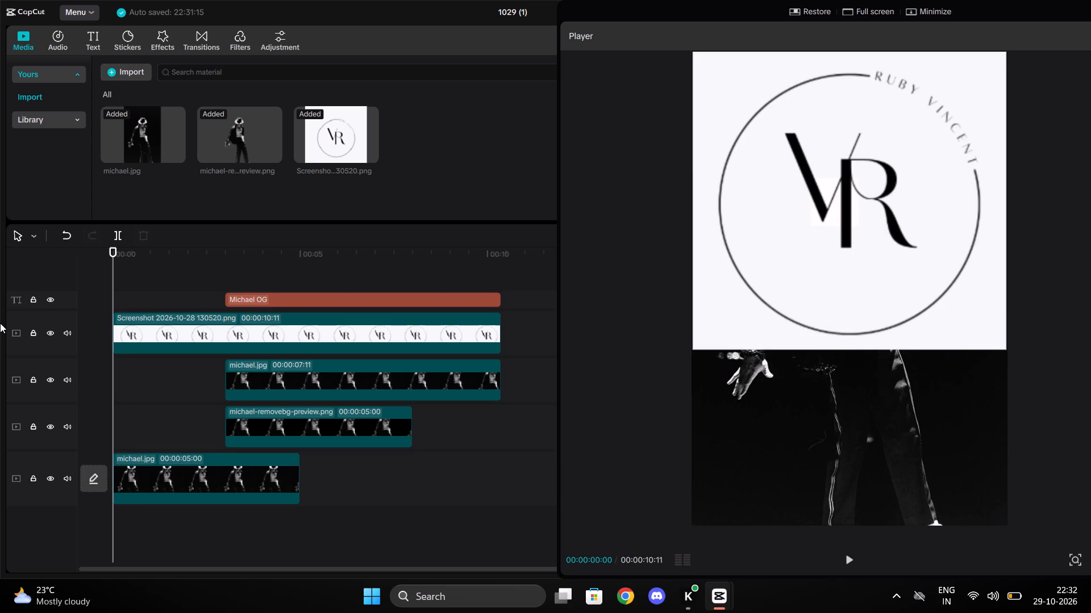
Play the opening to beyond 3 seconds, and scrub repeatedly between the first frame and the end, examining the logo, figure and title animations.
{"action": "key", "text": "space"}
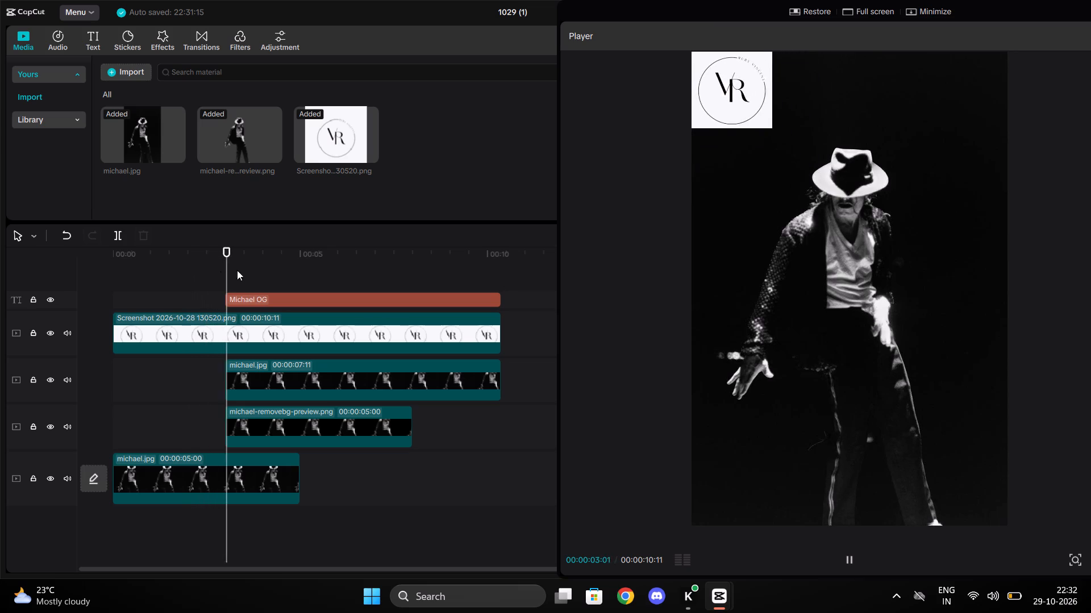
{"action": "left_click_drag", "start_coordinate": [261, 270], "coordinate": [519, 292]}
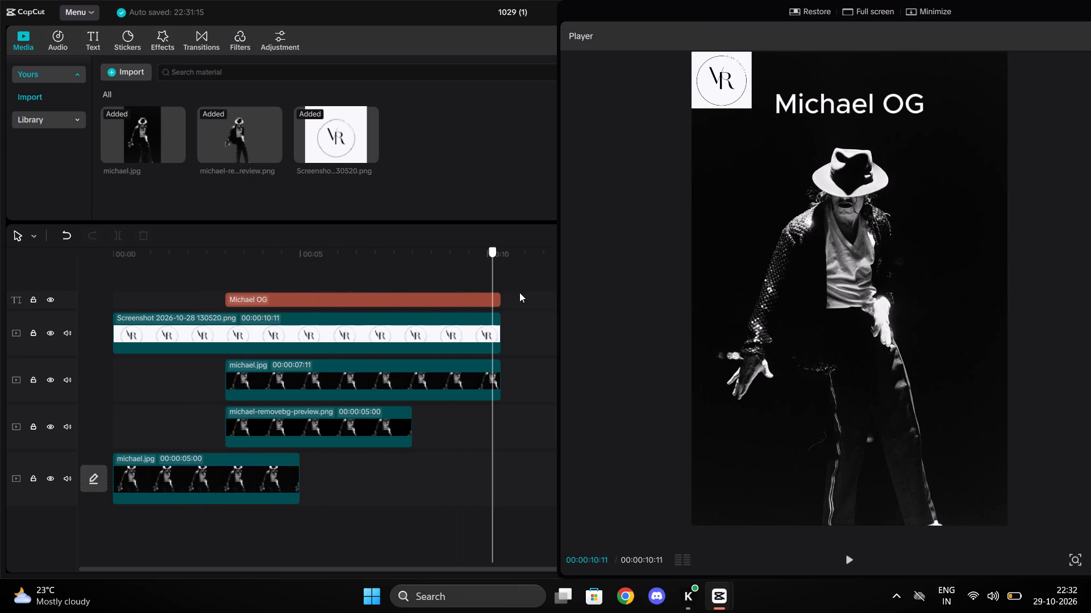
{"action": "left_click_drag", "start_coordinate": [519, 292], "coordinate": [84, 385]}
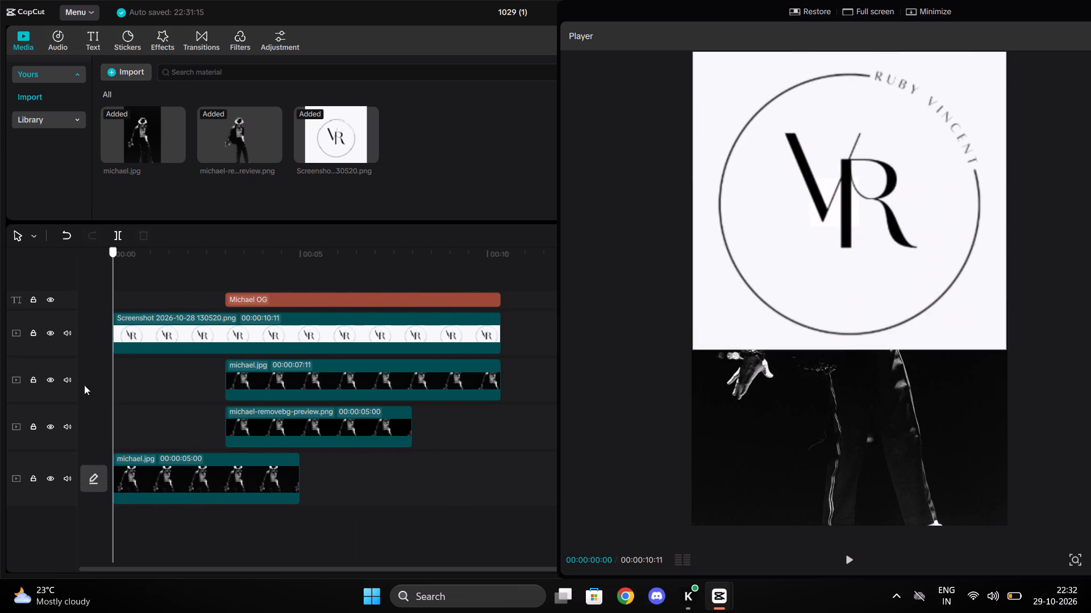
{"action": "left_click_drag", "start_coordinate": [84, 385], "coordinate": [179, 322]}
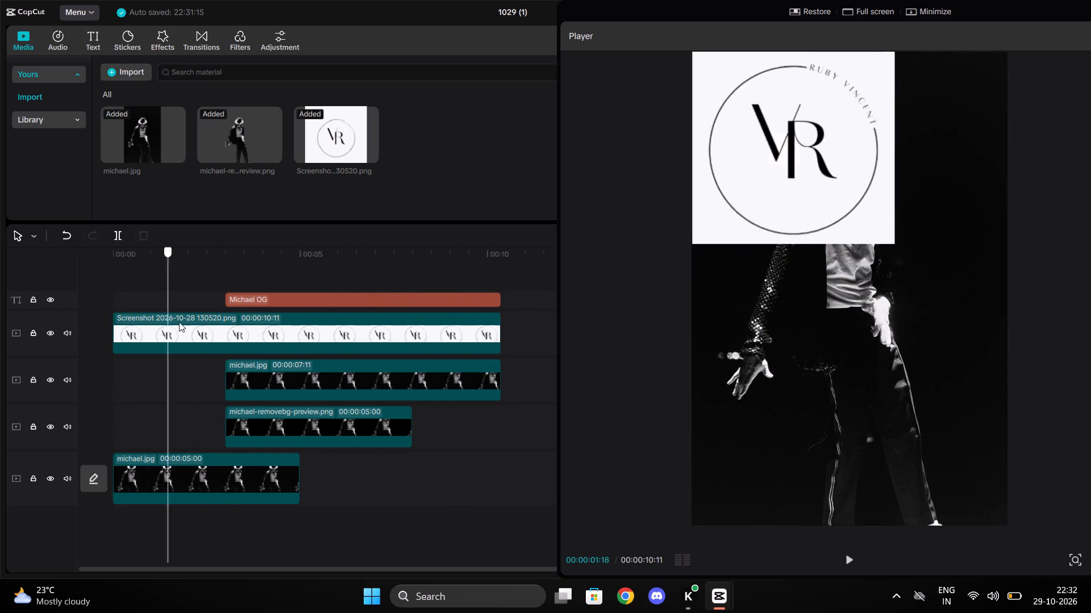
{"action": "left_click_drag", "start_coordinate": [179, 322], "coordinate": [467, 264]}
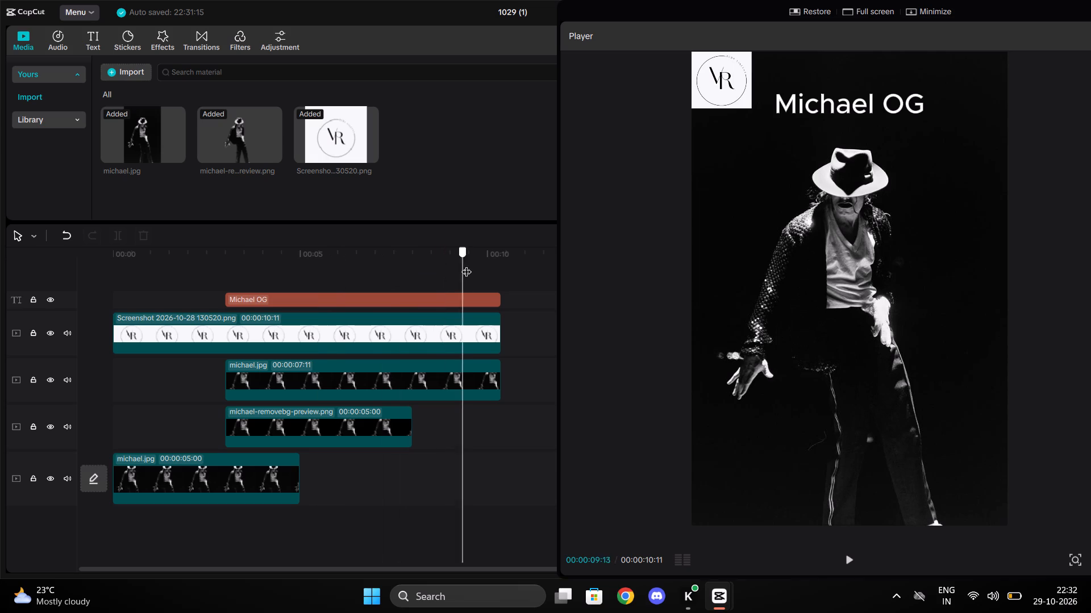
{"action": "left_click_drag", "start_coordinate": [467, 264], "coordinate": [73, 283]}
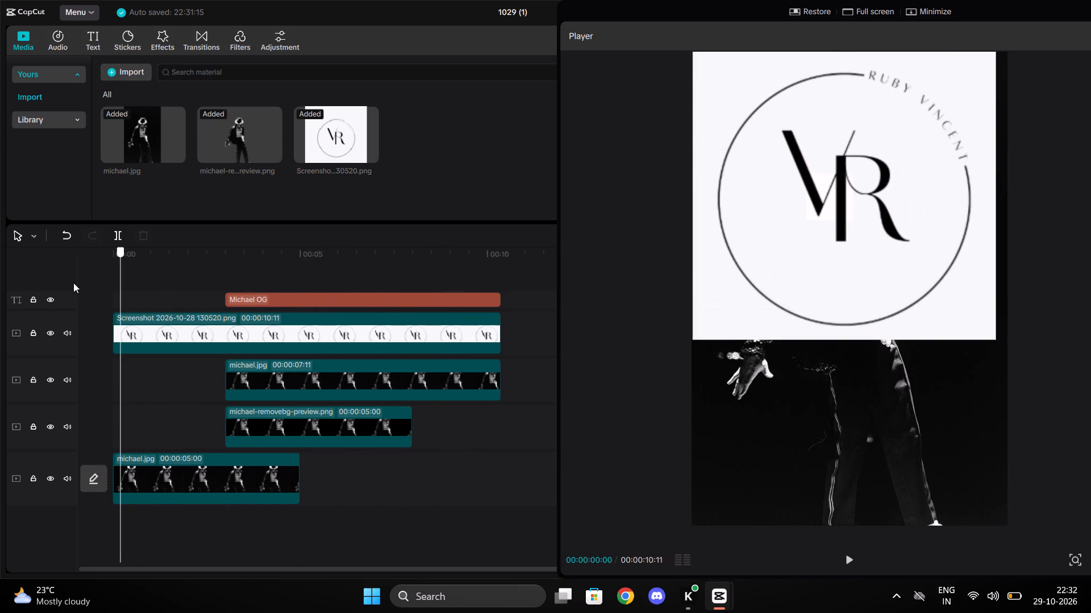
{"action": "left_click_drag", "start_coordinate": [73, 283], "coordinate": [259, 268]}
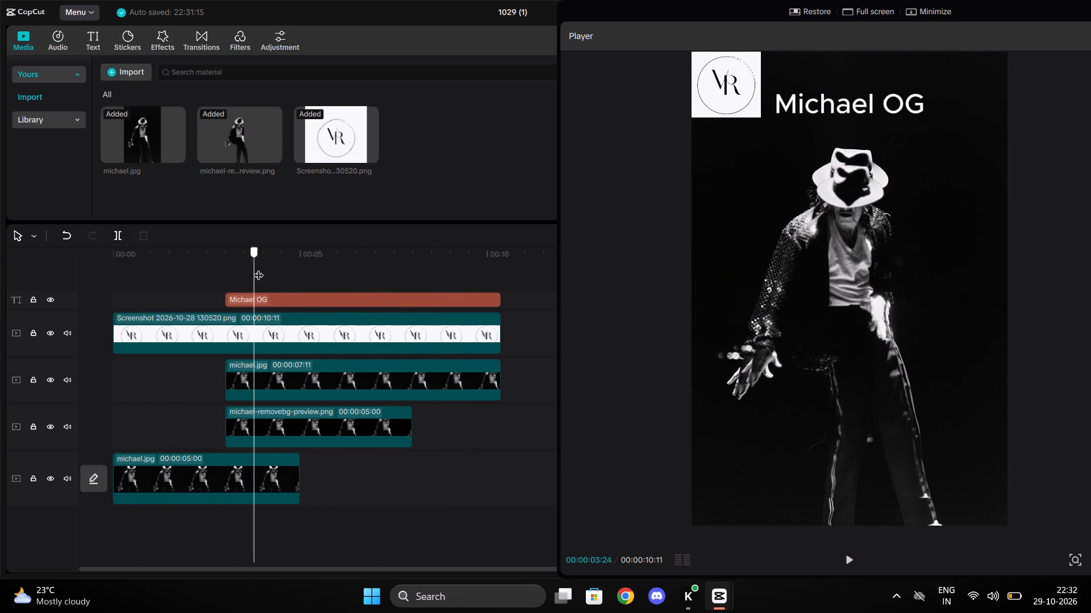
{"action": "left_click_drag", "start_coordinate": [259, 268], "coordinate": [107, 285]}
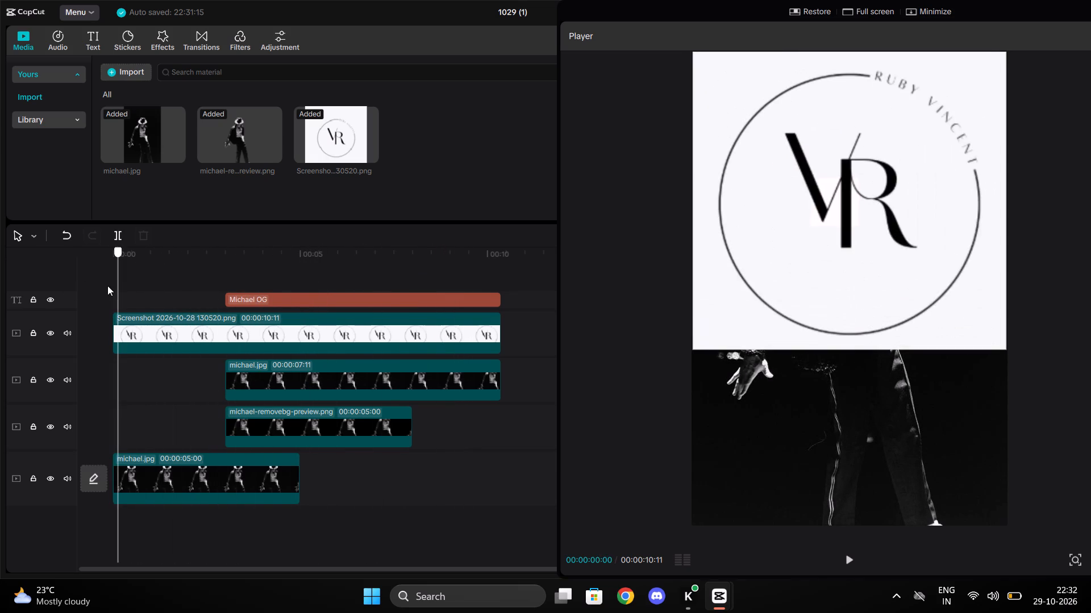
{"action": "left_click_drag", "start_coordinate": [107, 285], "coordinate": [427, 293]}
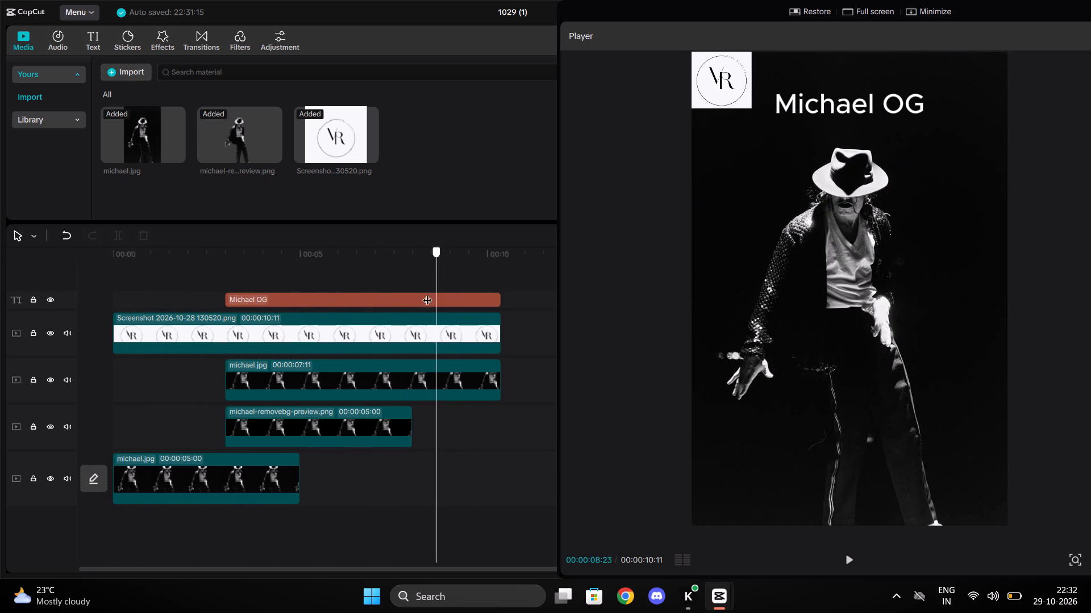
Scrub back and forth between the first frame and beyond 8 seconds, ending on the first frame, to examine the logo, figure and title animations.
{"action": "left_click_drag", "start_coordinate": [427, 293], "coordinate": [369, 284]}
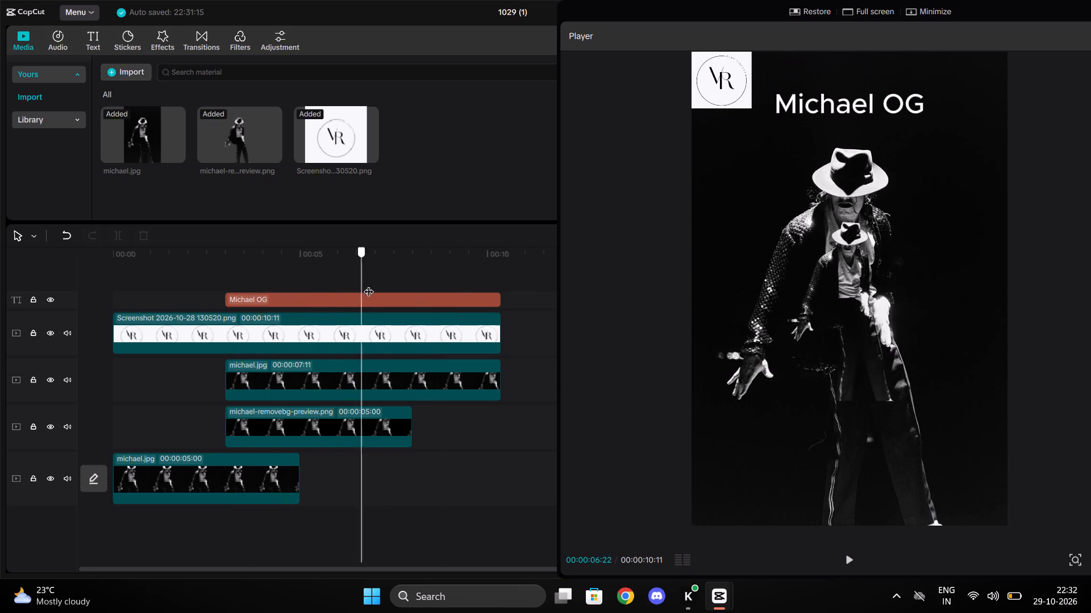
{"action": "left_click_drag", "start_coordinate": [369, 284], "coordinate": [96, 304]}
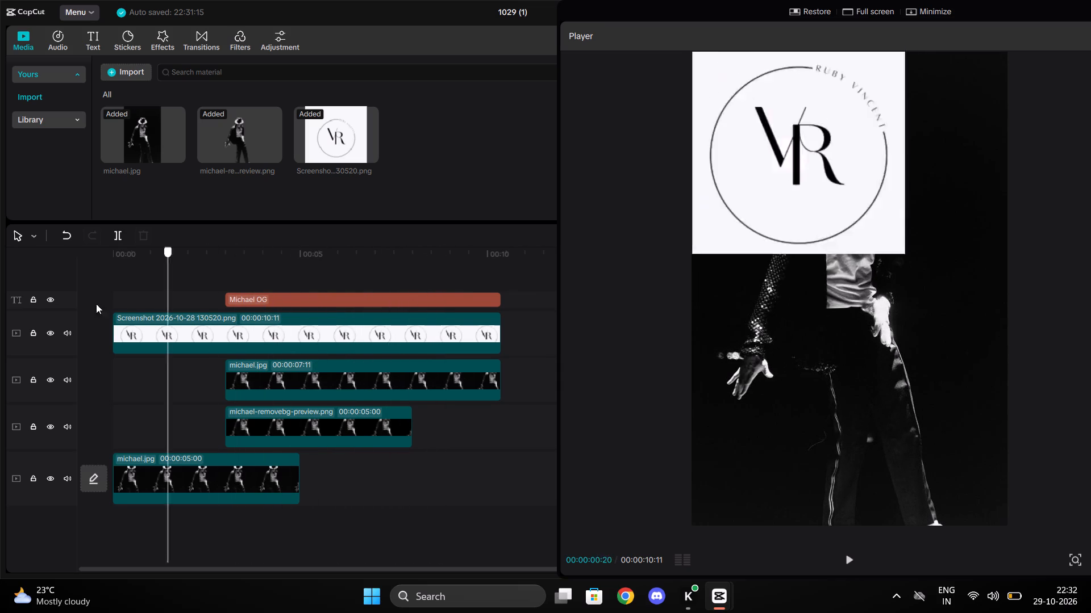
{"action": "left_click_drag", "start_coordinate": [96, 304], "coordinate": [430, 275]}
{"action": "left_click", "coordinate": [290, 276]}
{"action": "left_click_drag", "start_coordinate": [290, 276], "coordinate": [265, 266]}
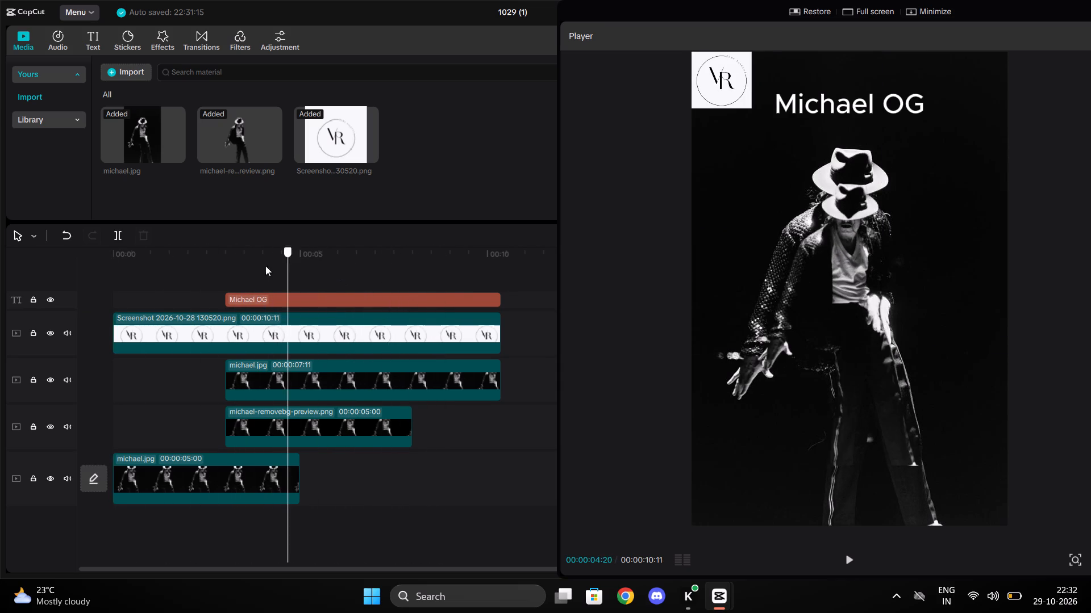
{"action": "left_click_drag", "start_coordinate": [265, 266], "coordinate": [426, 275]}
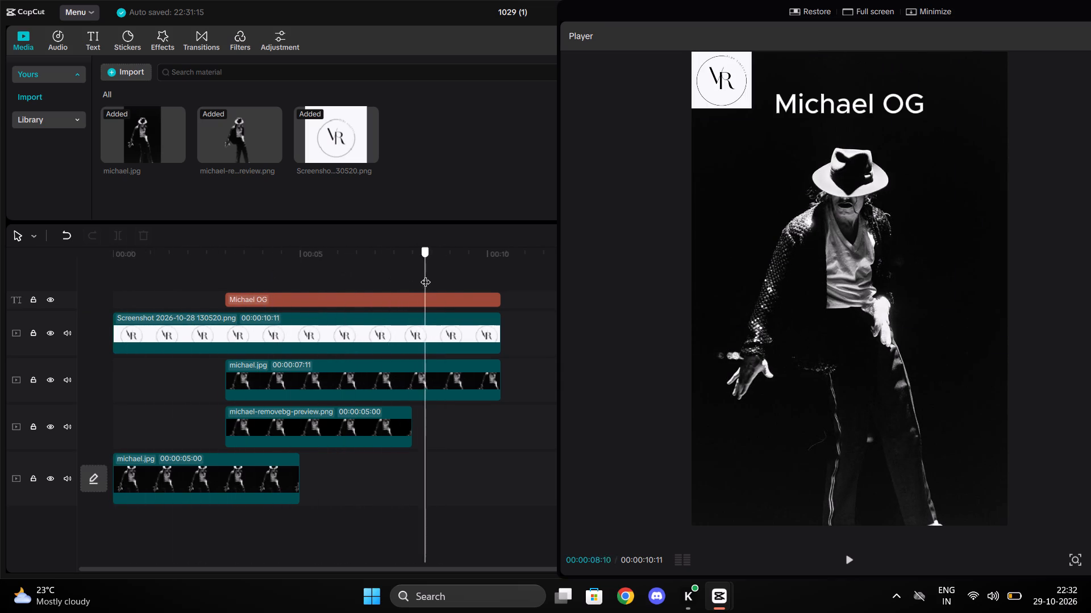
{"action": "left_click_drag", "start_coordinate": [426, 275], "coordinate": [315, 292]}
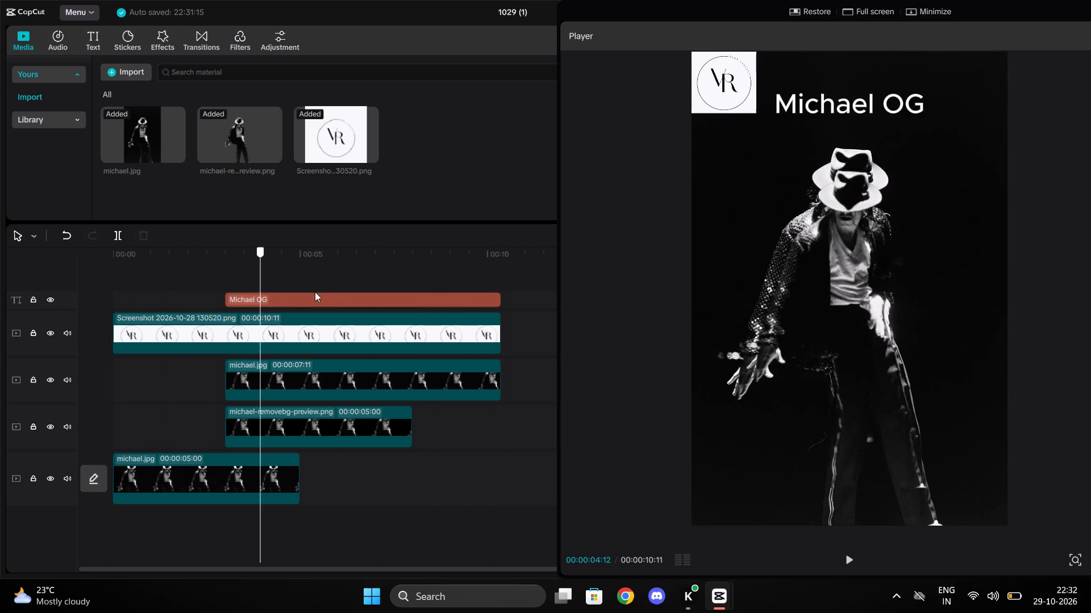
{"action": "left_click_drag", "start_coordinate": [315, 292], "coordinate": [120, 313]}
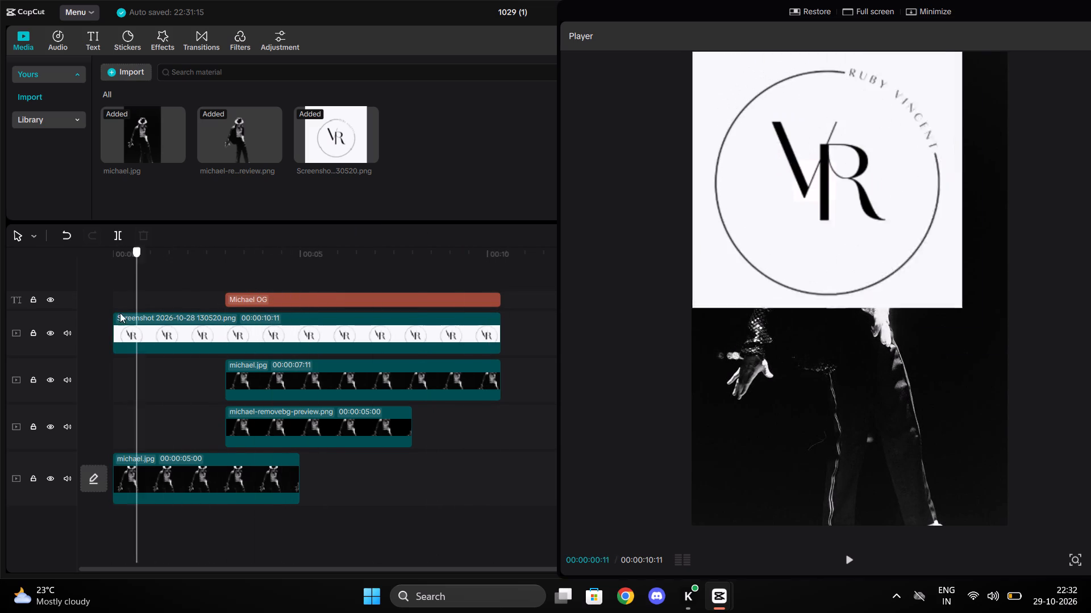
{"action": "left_click_drag", "start_coordinate": [120, 313], "coordinate": [49, 351]}
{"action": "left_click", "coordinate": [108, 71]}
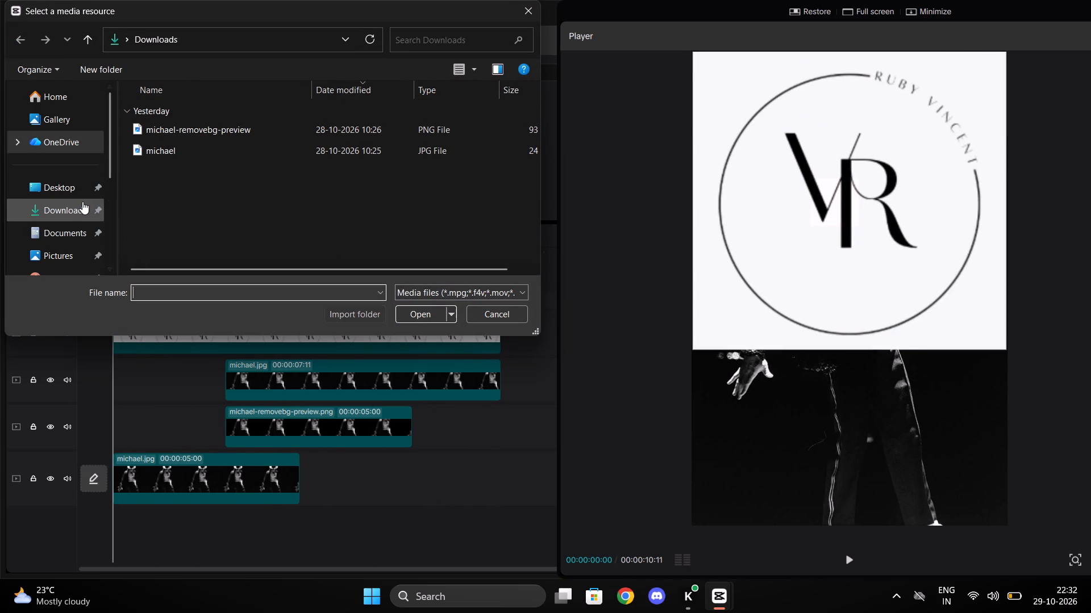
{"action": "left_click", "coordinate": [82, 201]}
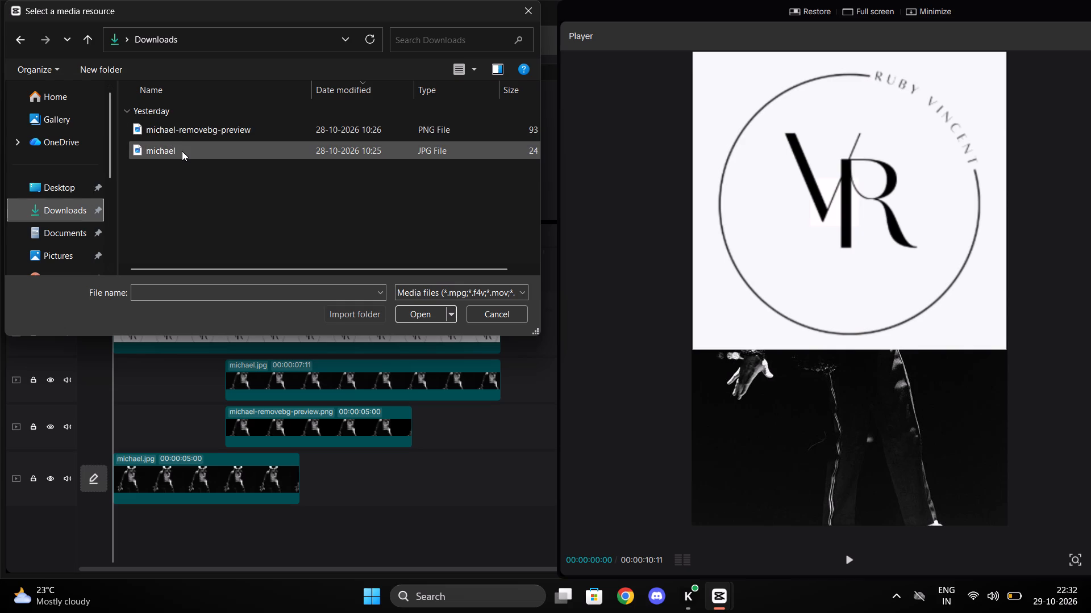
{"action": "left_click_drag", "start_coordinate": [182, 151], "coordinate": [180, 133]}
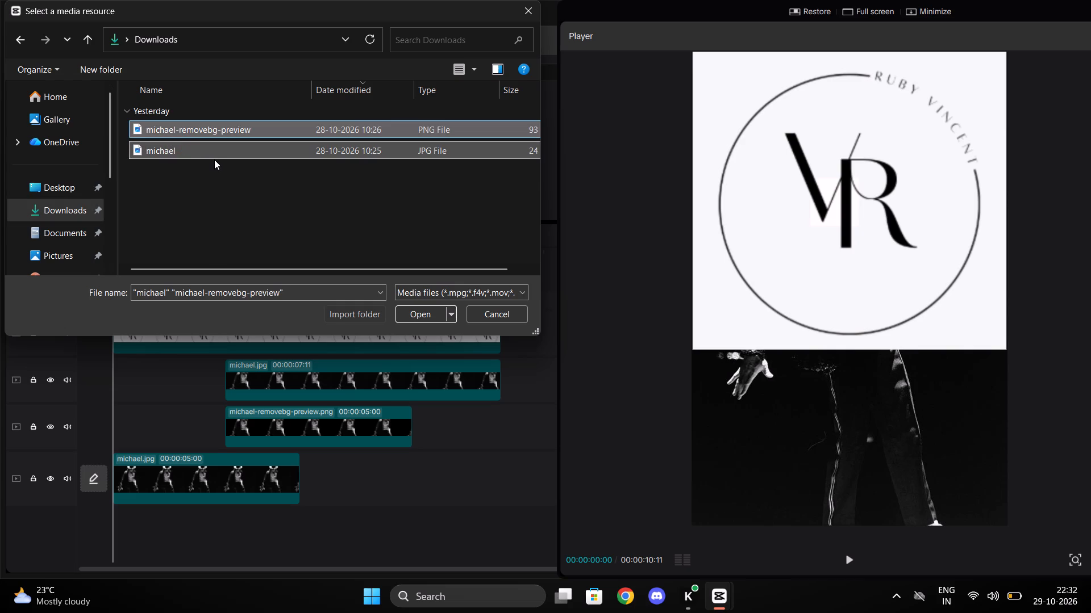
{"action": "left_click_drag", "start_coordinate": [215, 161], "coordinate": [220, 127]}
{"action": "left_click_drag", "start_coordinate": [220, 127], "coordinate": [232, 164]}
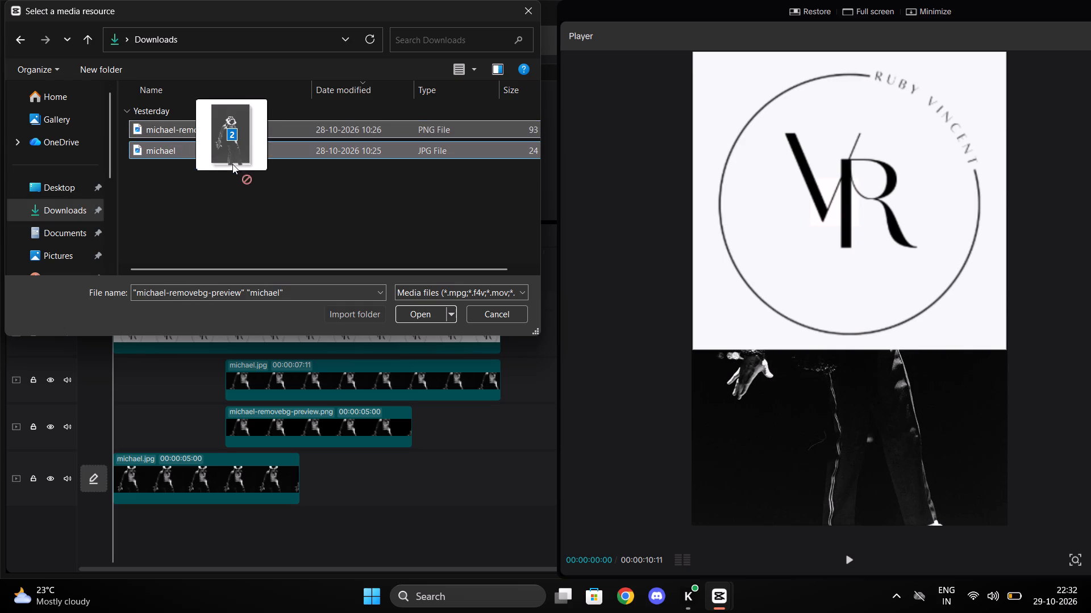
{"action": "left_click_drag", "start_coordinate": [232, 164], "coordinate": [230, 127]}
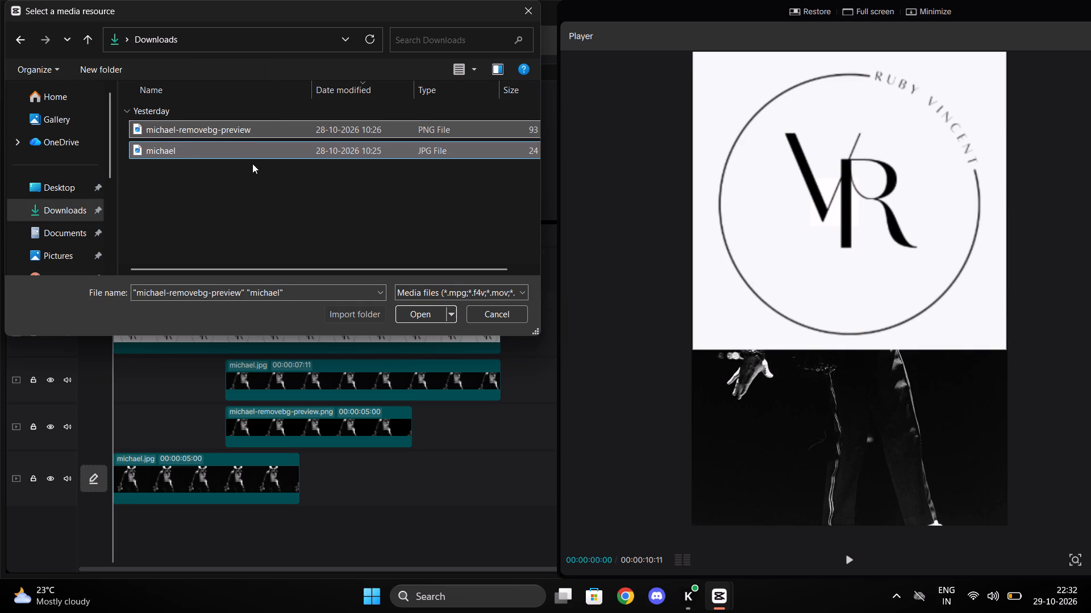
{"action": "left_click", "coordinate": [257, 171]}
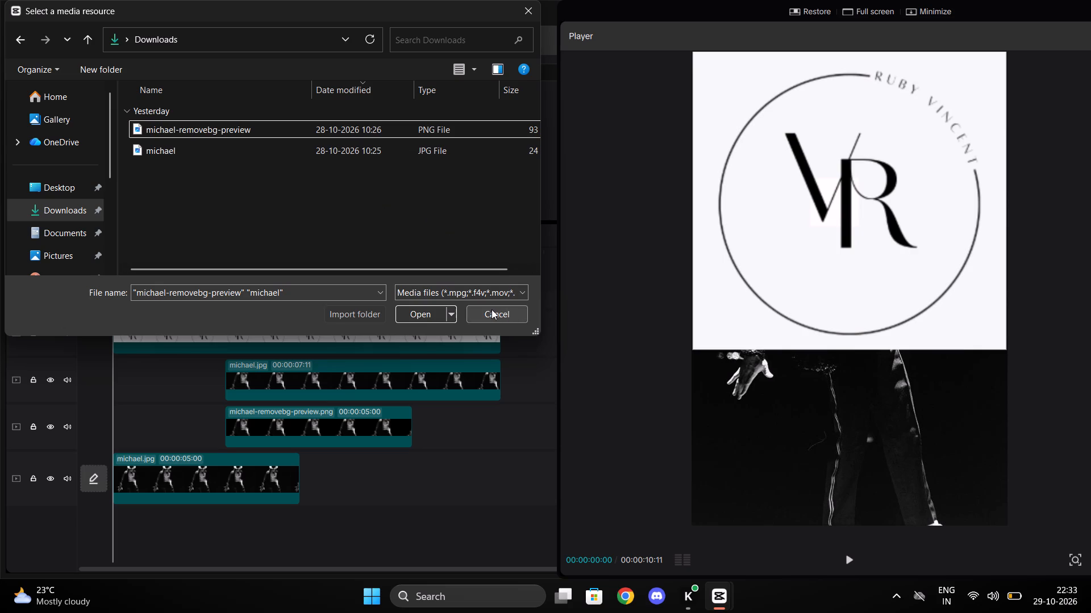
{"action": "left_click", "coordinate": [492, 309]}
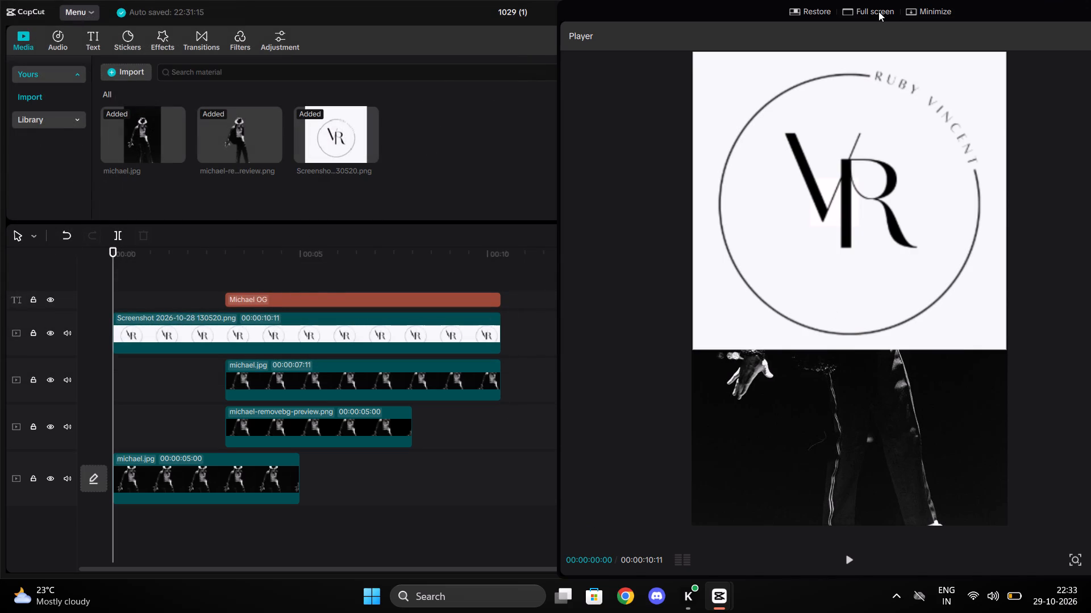
Detach the enlarged player and dock it back between the media library and the project details.
{"action": "left_click_drag", "start_coordinate": [878, 11], "coordinate": [767, 54]}
{"action": "left_click", "coordinate": [736, 4]}
{"action": "left_click_drag", "start_coordinate": [736, 4], "coordinate": [705, 37]}
{"action": "left_click_drag", "start_coordinate": [947, 140], "coordinate": [773, 109]}
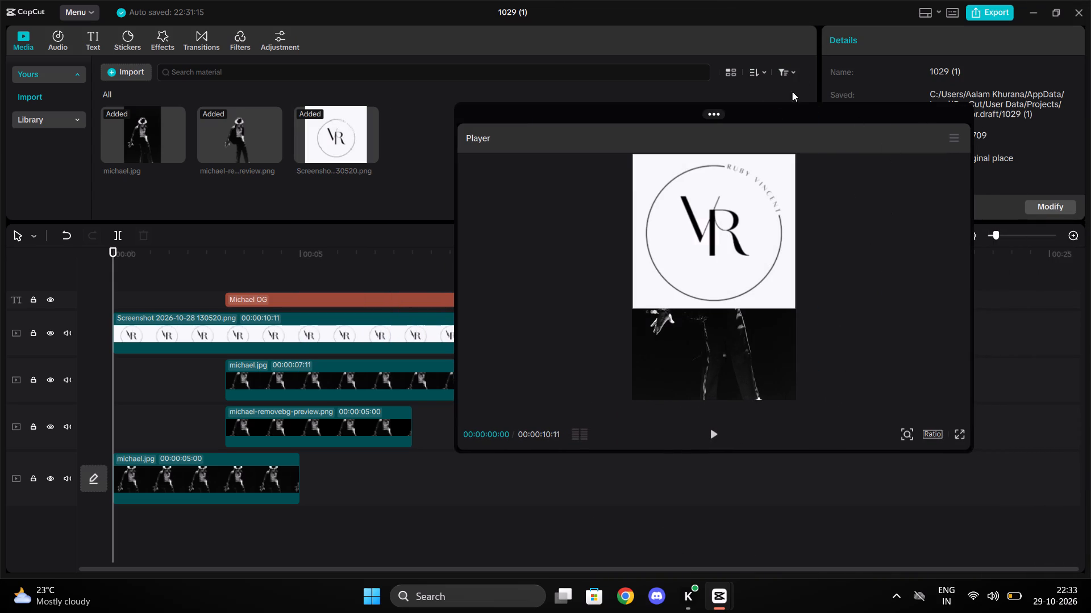
{"action": "left_click_drag", "start_coordinate": [821, 115], "coordinate": [771, 53]}
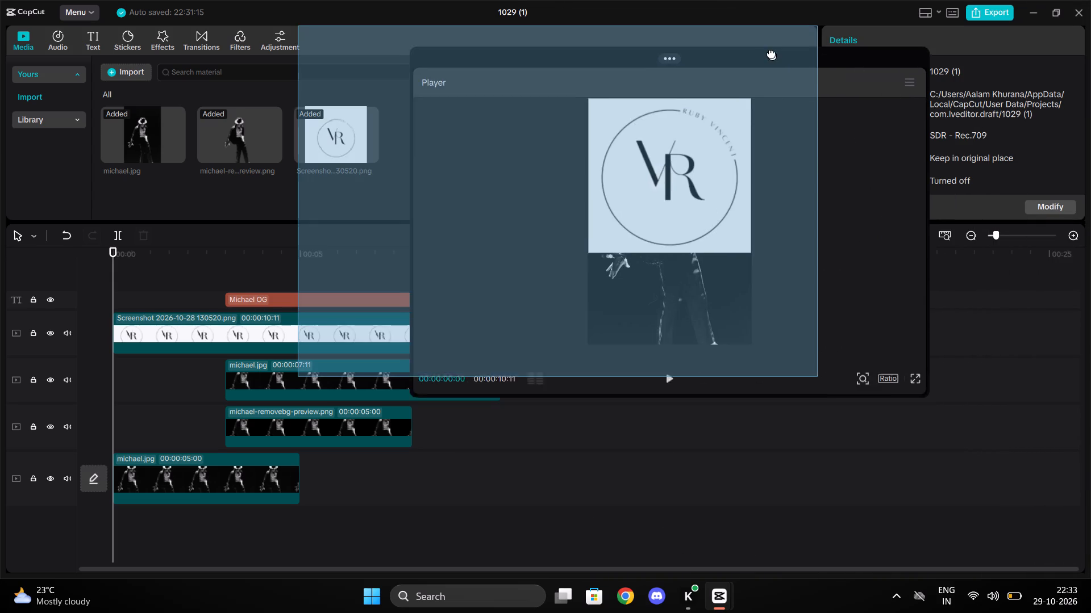
{"action": "left_click_drag", "start_coordinate": [771, 53], "coordinate": [747, 37]}
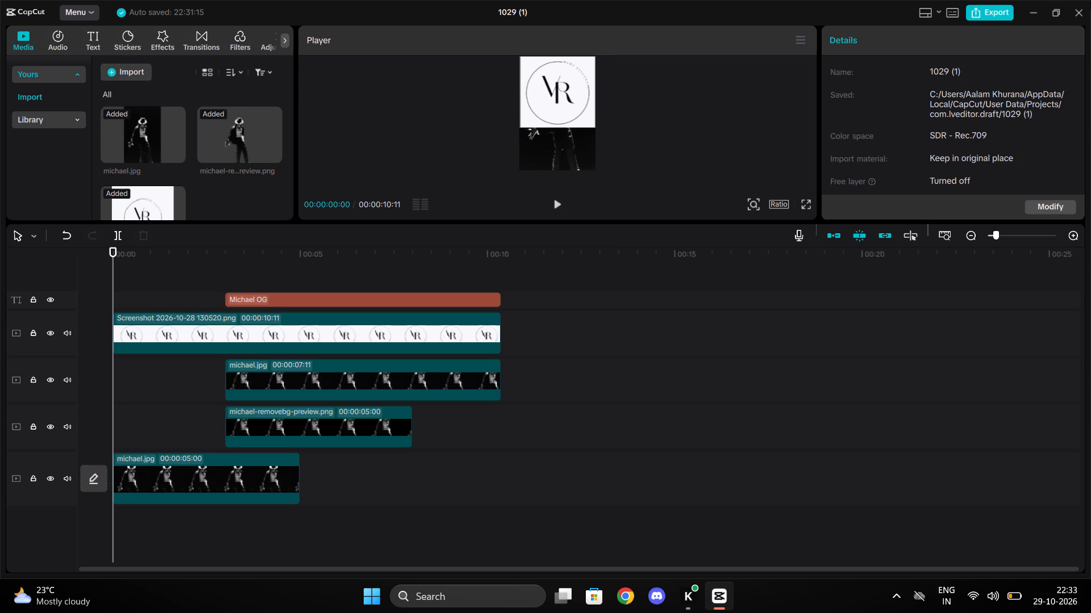
Close the 1029 (1) project's editor window.
{"action": "left_click", "coordinate": [1077, 5]}
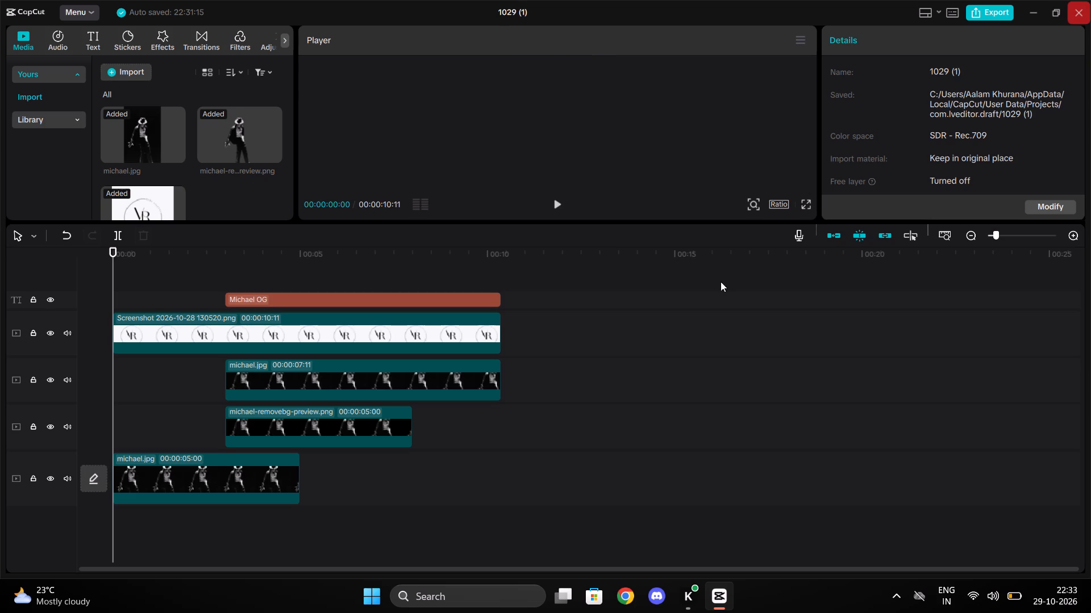